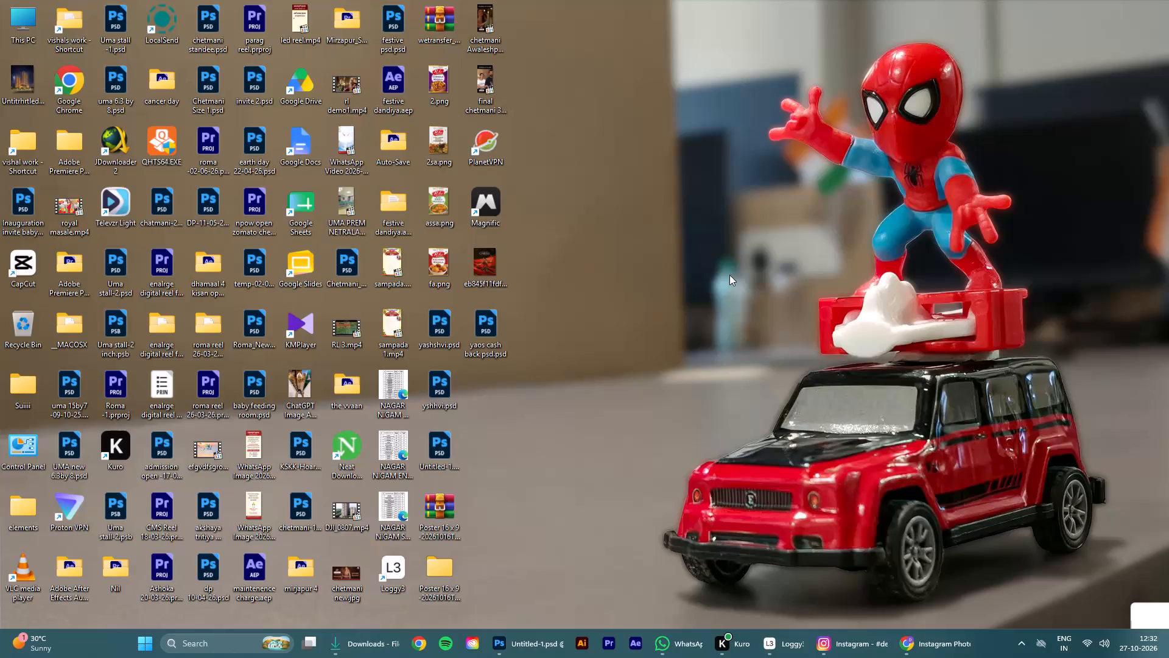
Switch to the Downloads folder window and refresh its file listing.
{"action": "left_click", "coordinate": [729, 275]}
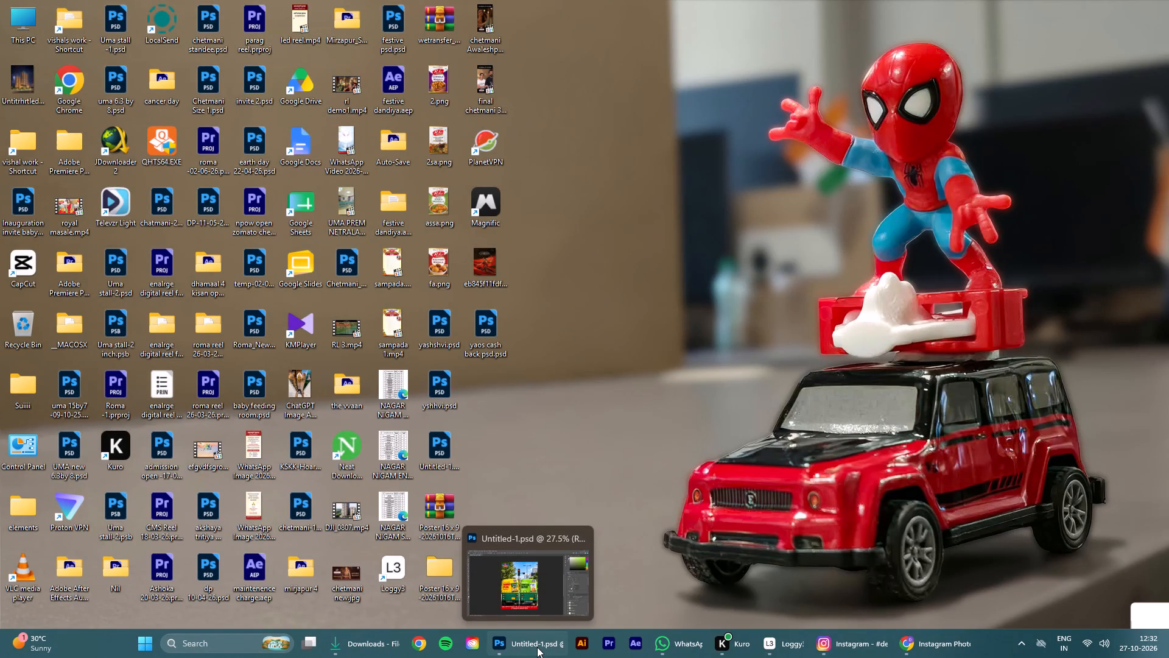
{"action": "left_click", "coordinate": [365, 635]}
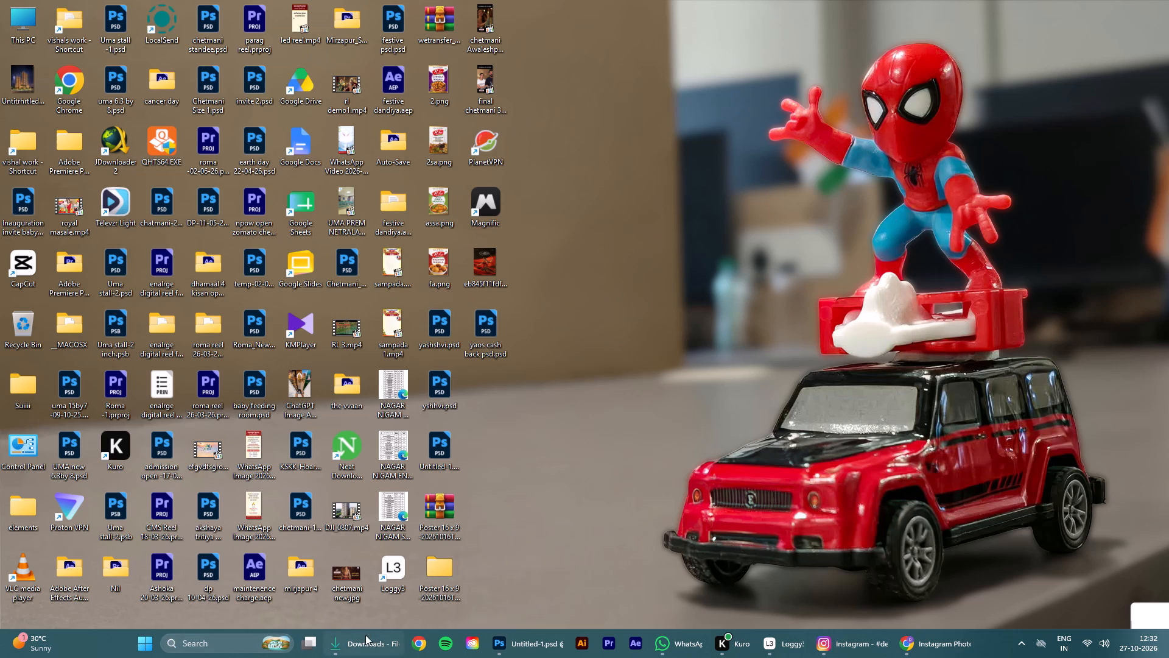
{"action": "left_click", "coordinate": [104, 41]}
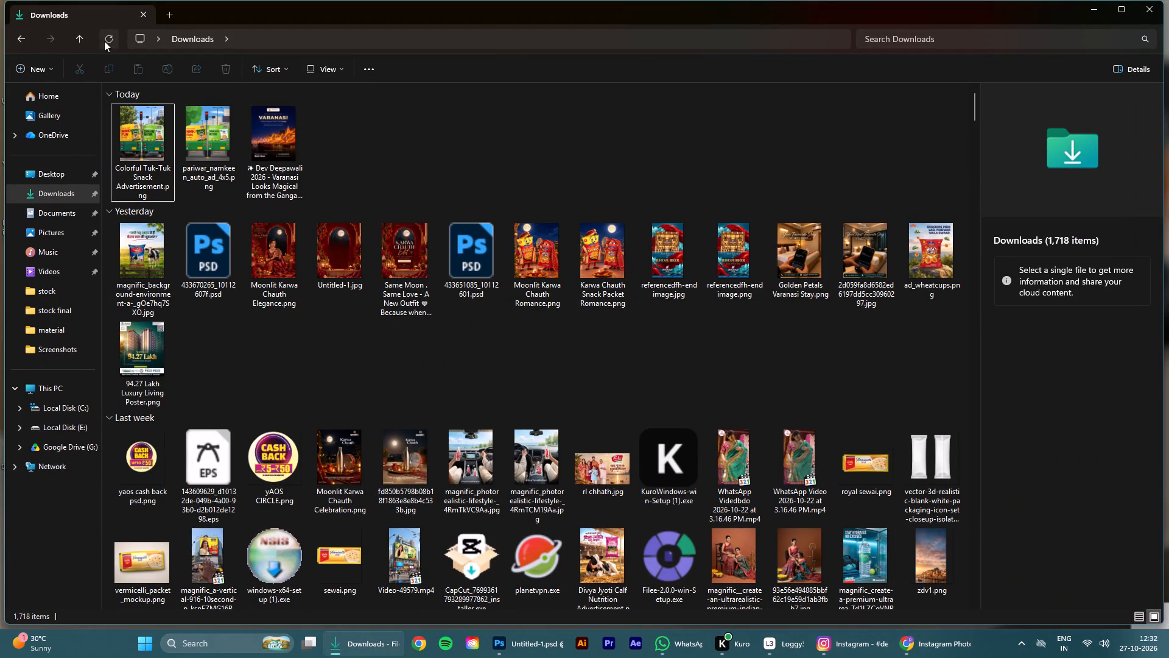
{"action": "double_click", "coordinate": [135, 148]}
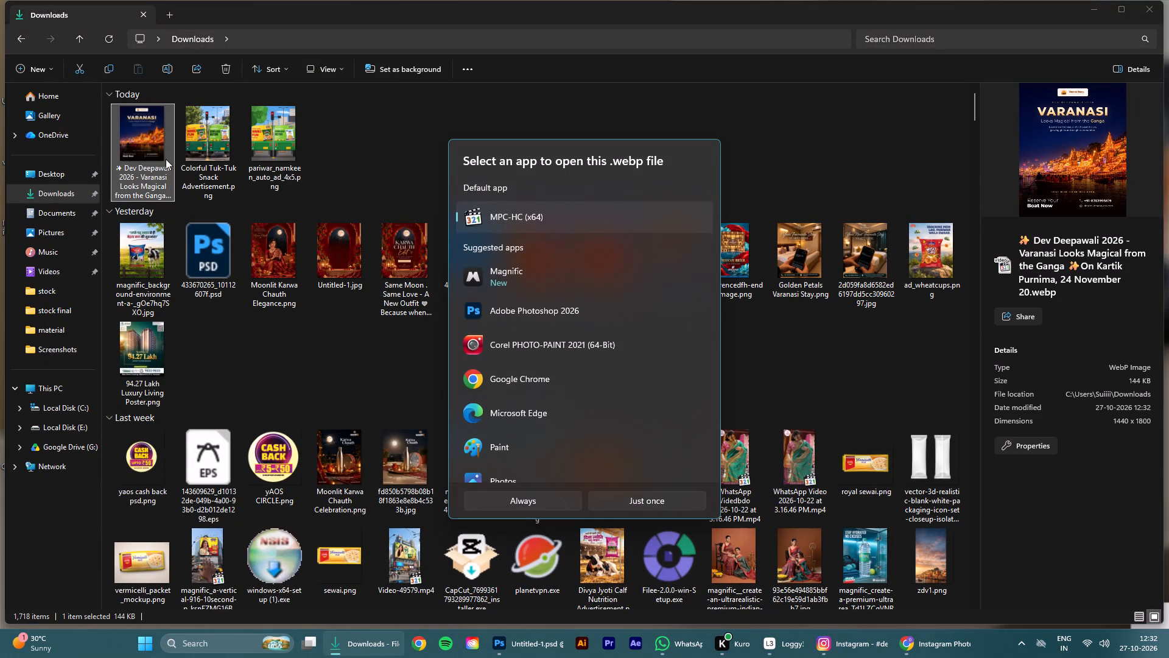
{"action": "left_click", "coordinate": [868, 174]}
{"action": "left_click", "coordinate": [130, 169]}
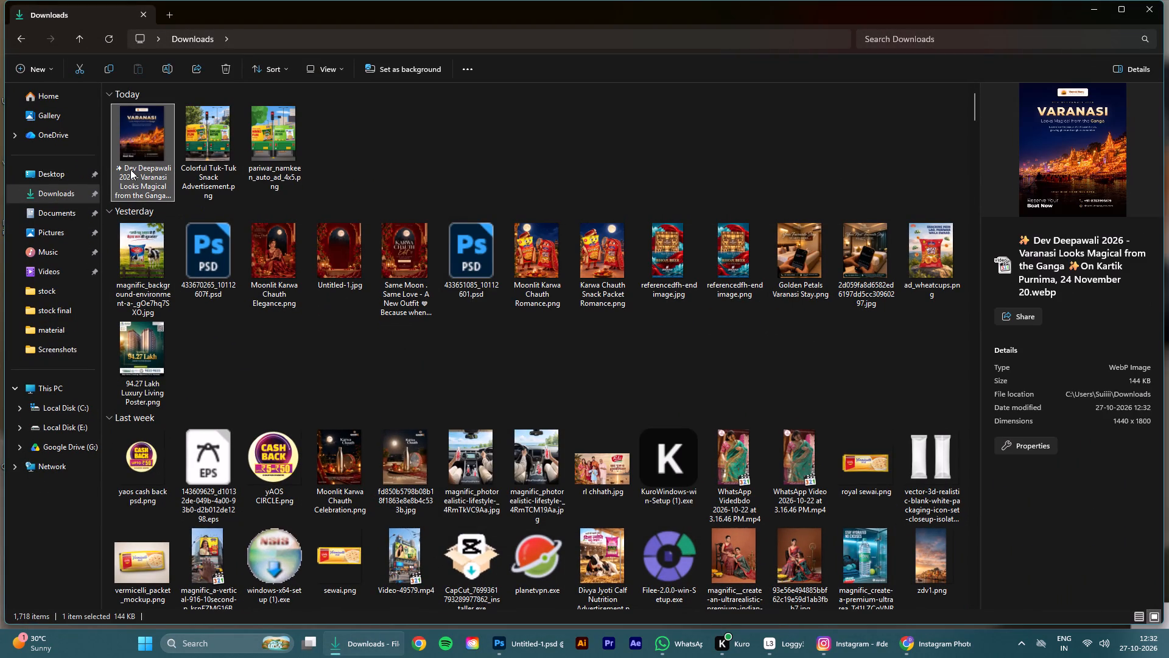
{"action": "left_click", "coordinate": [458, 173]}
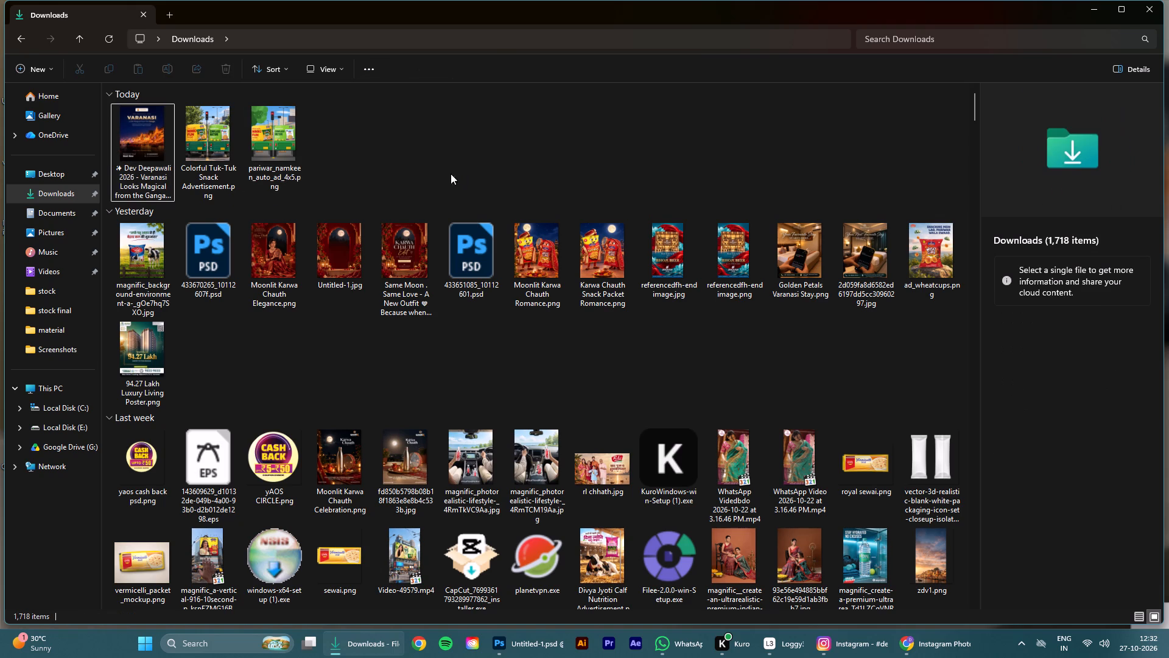
Convert the Dev Deepawali 2026 Varanasi WebP poster to JPG with the file conversion wheel.
{"action": "left_click", "coordinate": [158, 144]}
{"action": "left_click_drag", "start_coordinate": [139, 140], "coordinate": [148, 143], "text": "ctrl"}
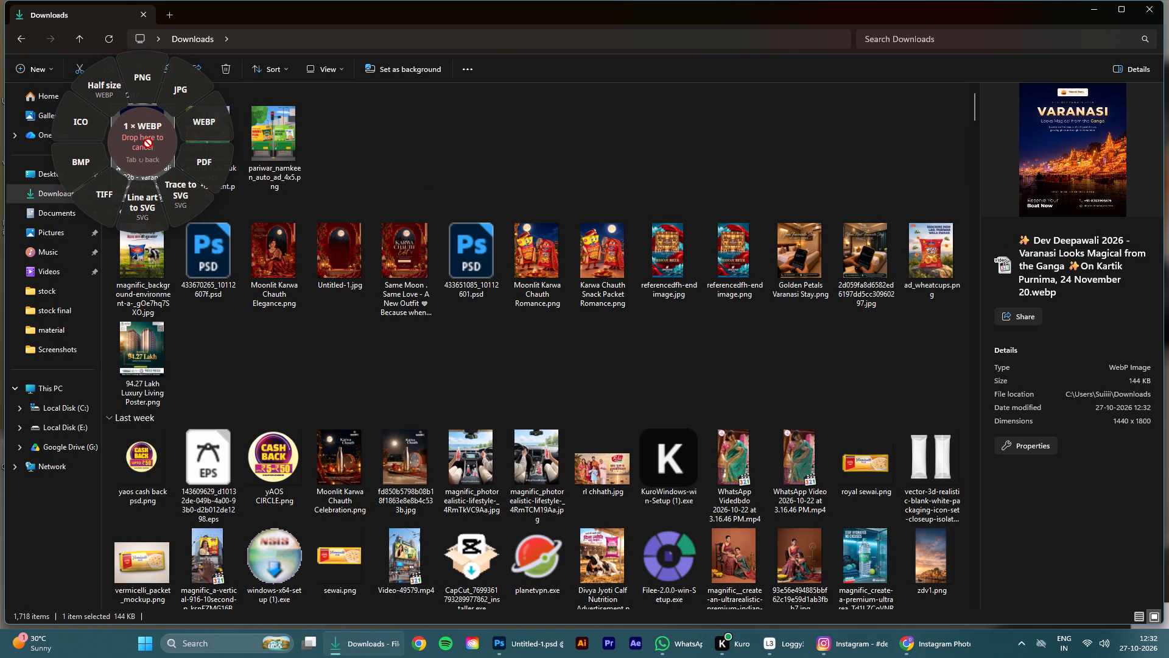
{"action": "left_click_drag", "start_coordinate": [148, 143], "coordinate": [186, 83], "text": "ctrl"}
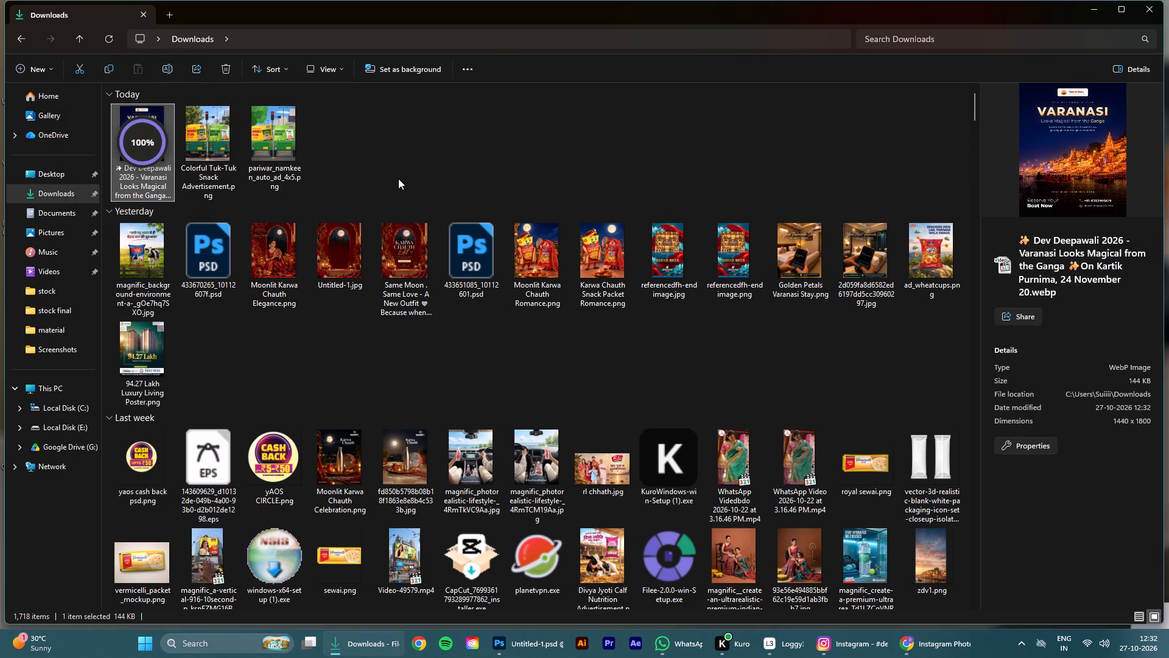
{"action": "left_click", "coordinate": [449, 167]}
Open the converted JPG of the Varanasi poster to check it, and close the viewer.
{"action": "left_click", "coordinate": [142, 141]}
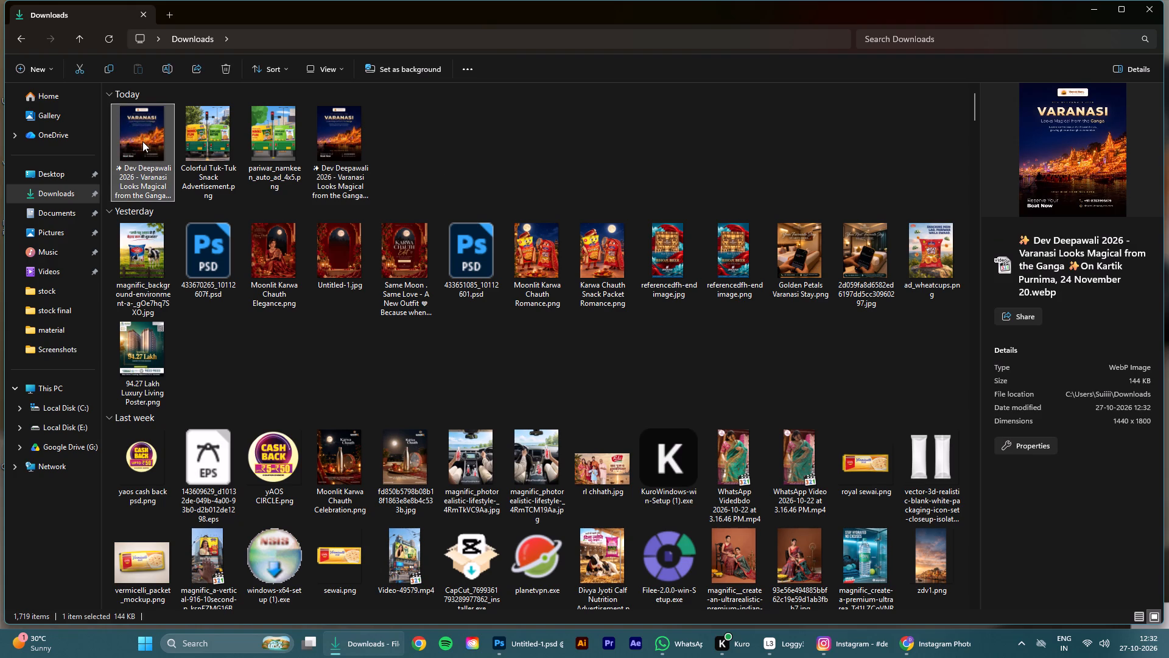
{"action": "left_click", "coordinate": [438, 126]}
{"action": "left_click", "coordinate": [348, 124]}
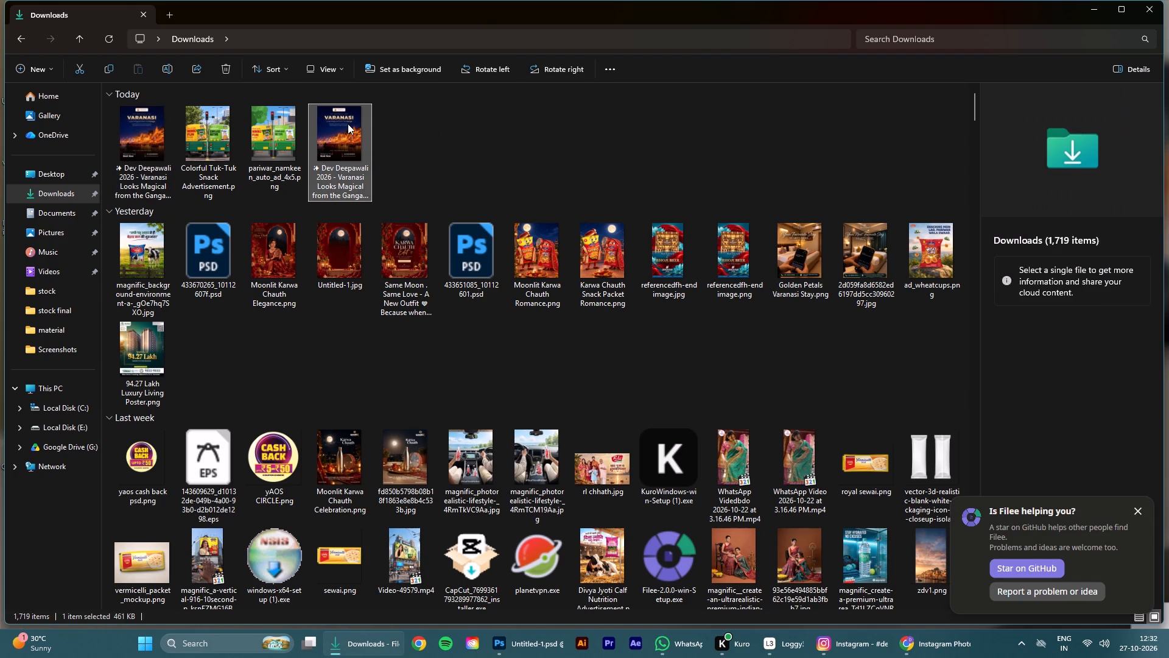
{"action": "left_click", "coordinate": [507, 164]}
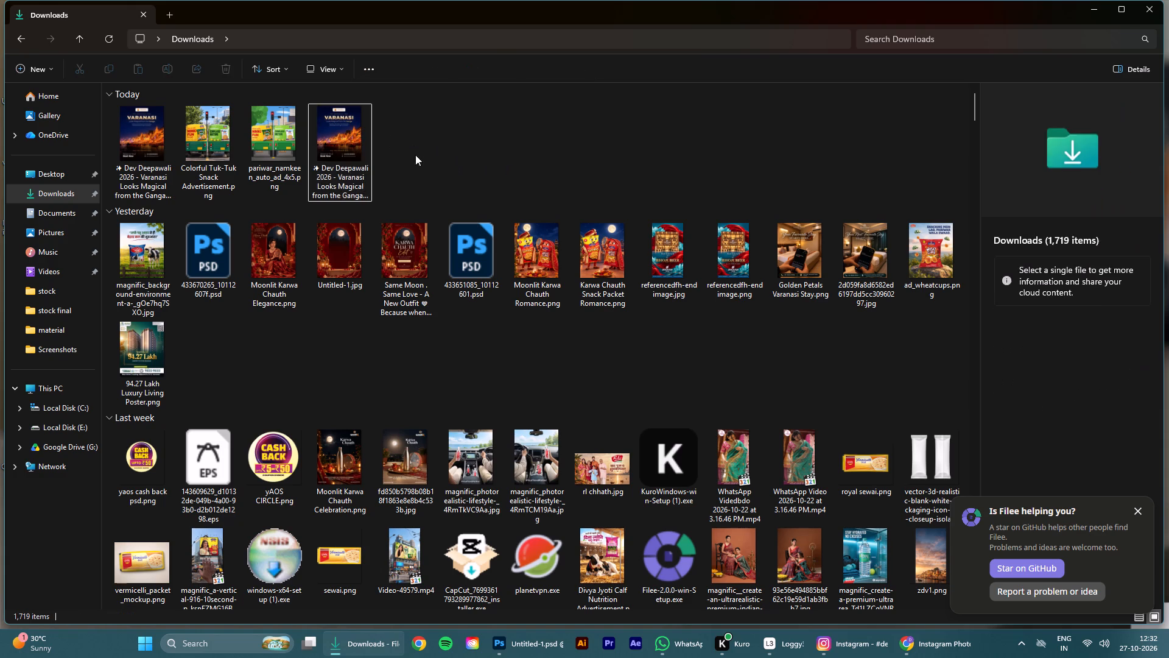
{"action": "double_click", "coordinate": [339, 143]}
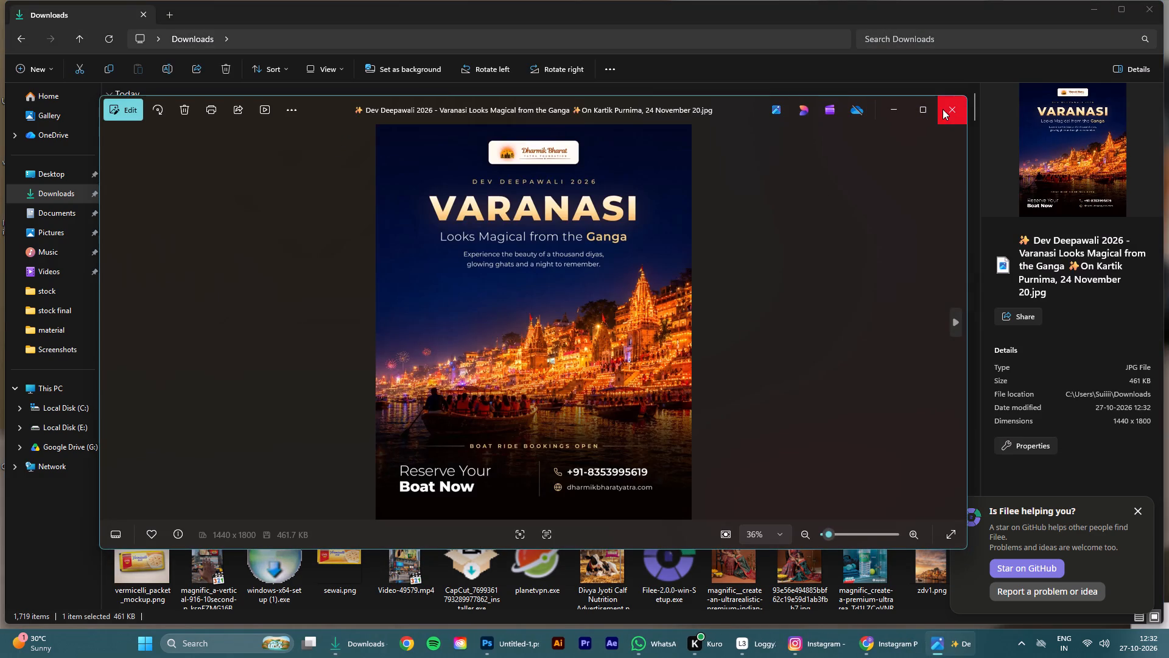
{"action": "left_click", "coordinate": [943, 109]}
{"action": "left_click", "coordinate": [550, 138]}
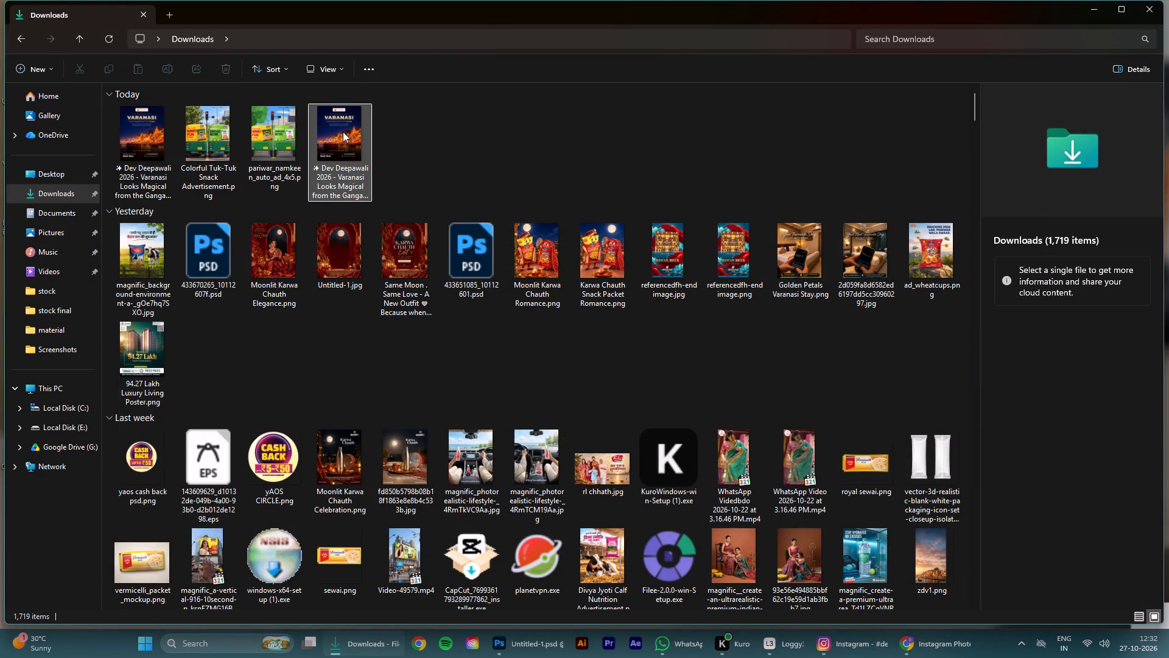
{"action": "left_click", "coordinate": [451, 119]}
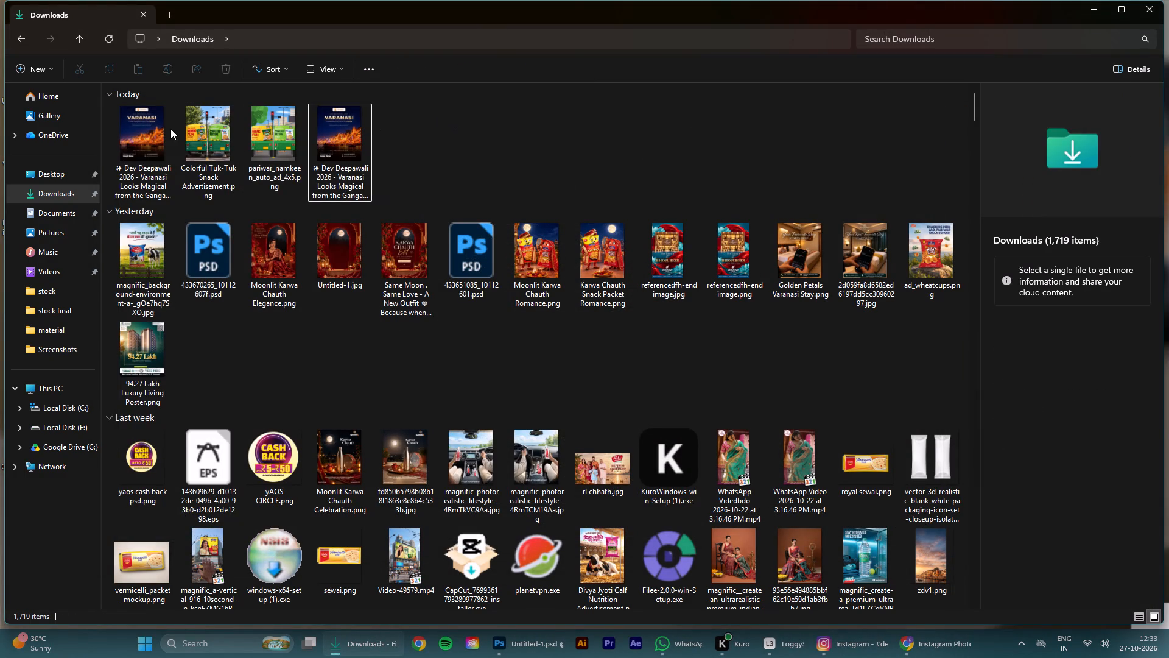
Permanently delete the original WebP version of the Varanasi poster from Downloads and refresh the folder.
{"action": "left_click", "coordinate": [135, 134]}
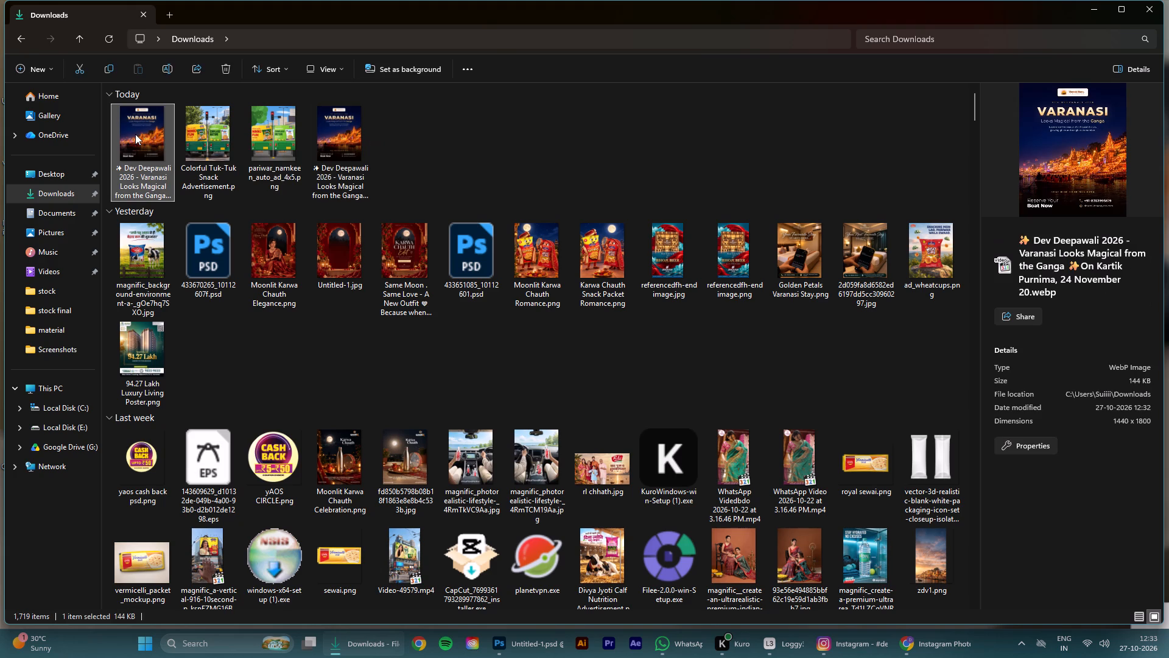
{"action": "key", "text": "shift+Delete"}
{"action": "key", "text": "Return"}
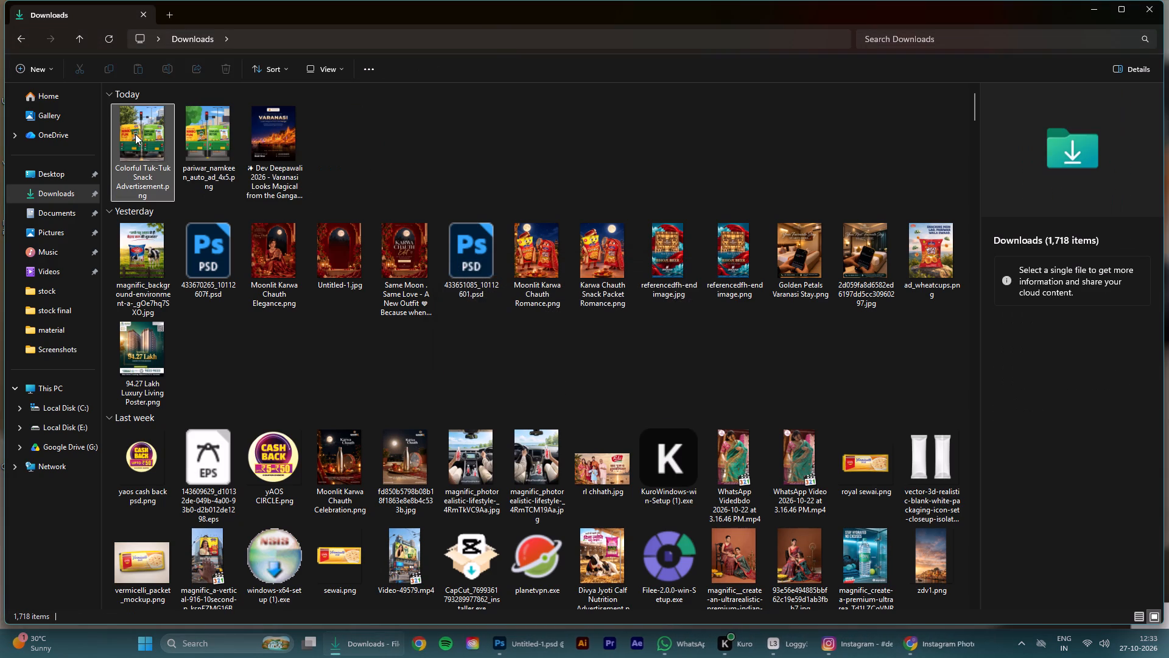
{"action": "left_click", "coordinate": [107, 40]}
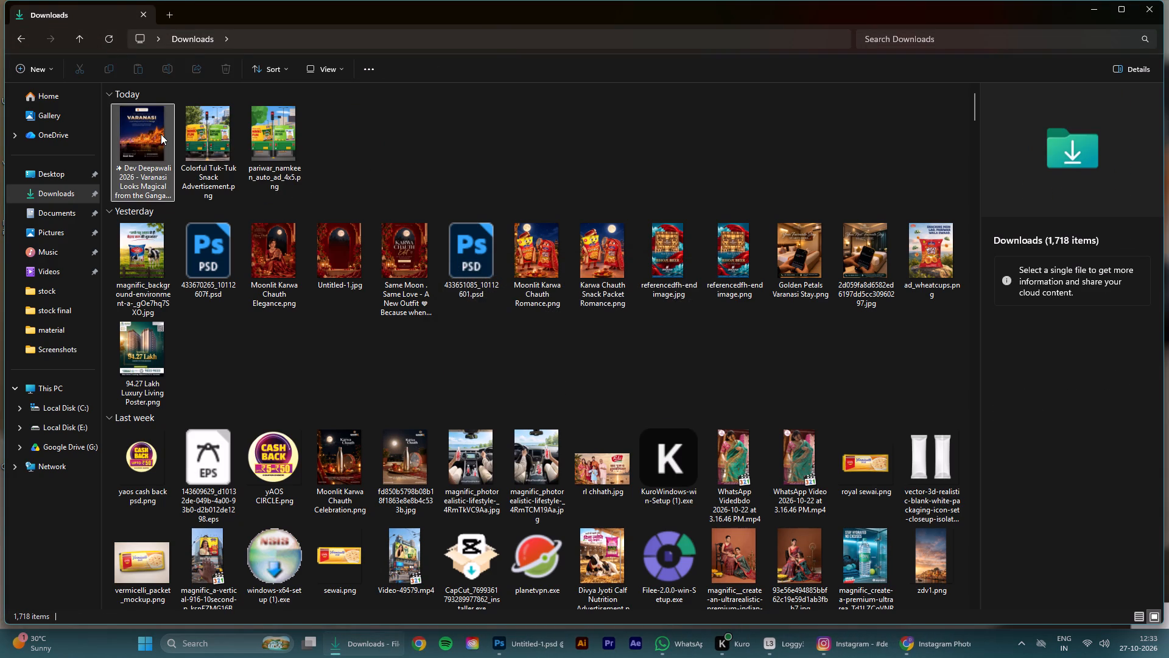
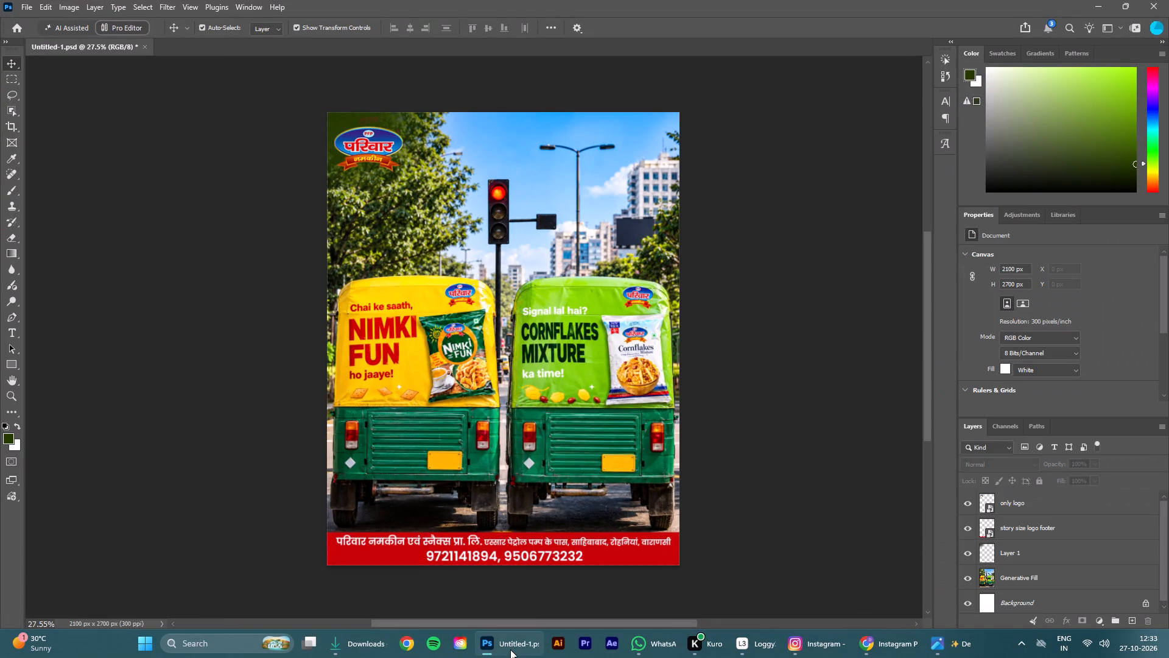
Create a new blank RGB document of 2100 x 2700 px at 300 pixels/inch with a white background.
{"action": "left_click", "coordinate": [13, 21]}
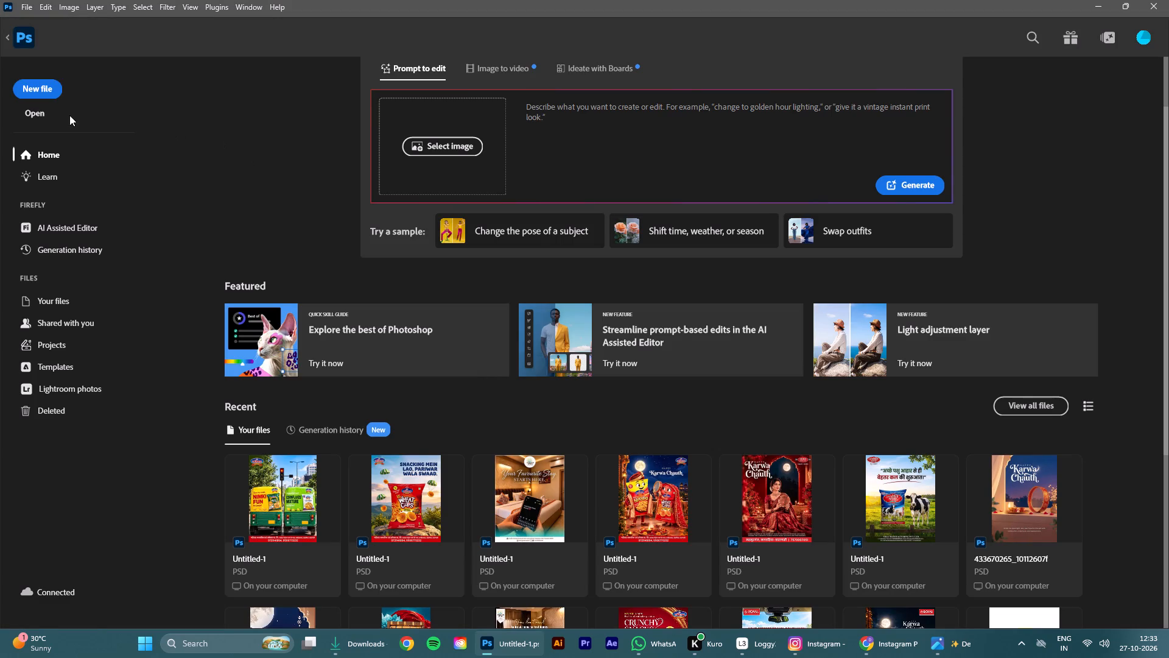
{"action": "left_click", "coordinate": [47, 87]}
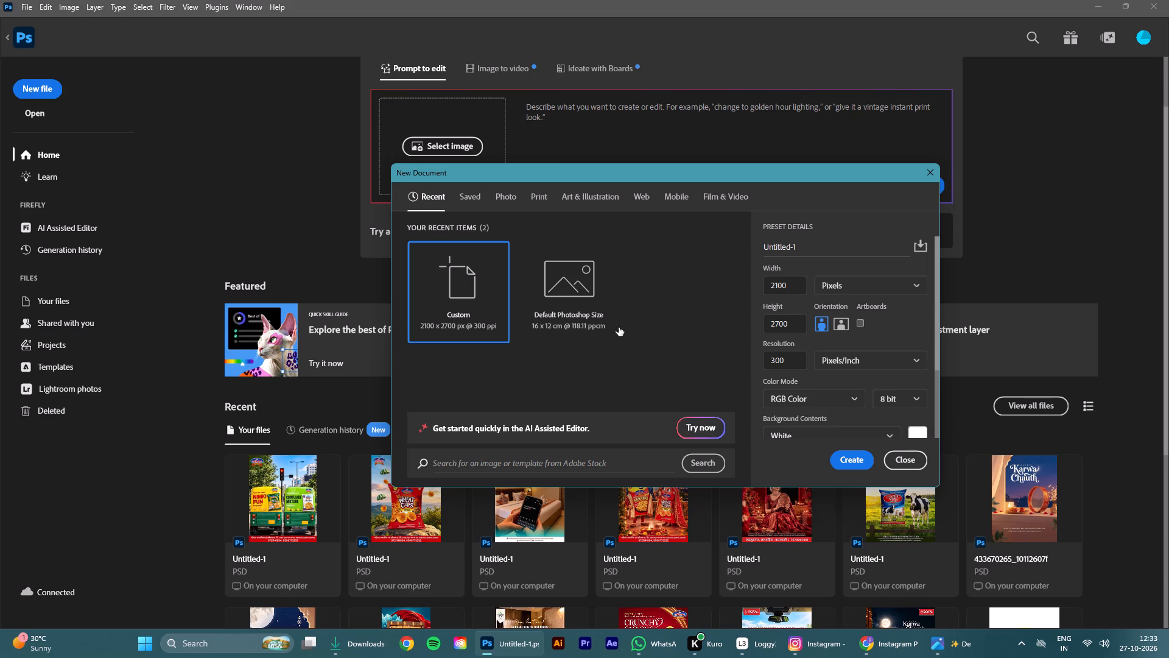
{"action": "left_click", "coordinate": [853, 462]}
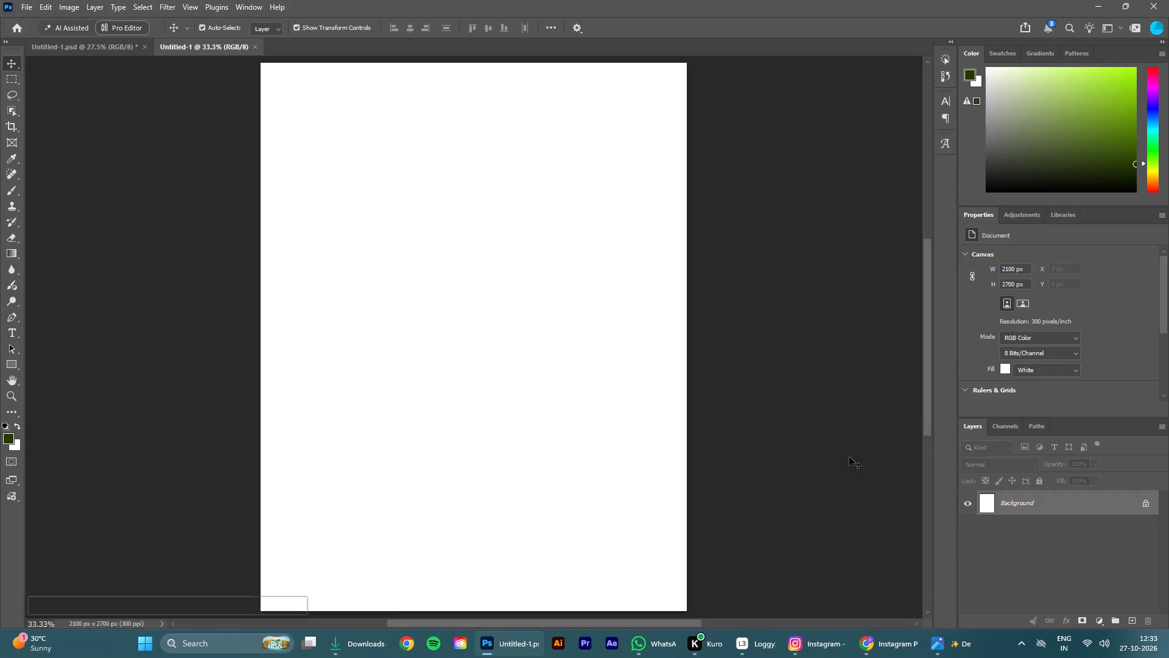
{"action": "scroll", "coordinate": [708, 310], "scroll_direction": "down", "scroll_amount": 4, "text": "alt"}
{"action": "scroll", "coordinate": [708, 310], "scroll_direction": "down", "scroll_amount": 3}
{"action": "scroll", "coordinate": [712, 312], "scroll_direction": "up", "scroll_amount": 1, "text": "alt"}
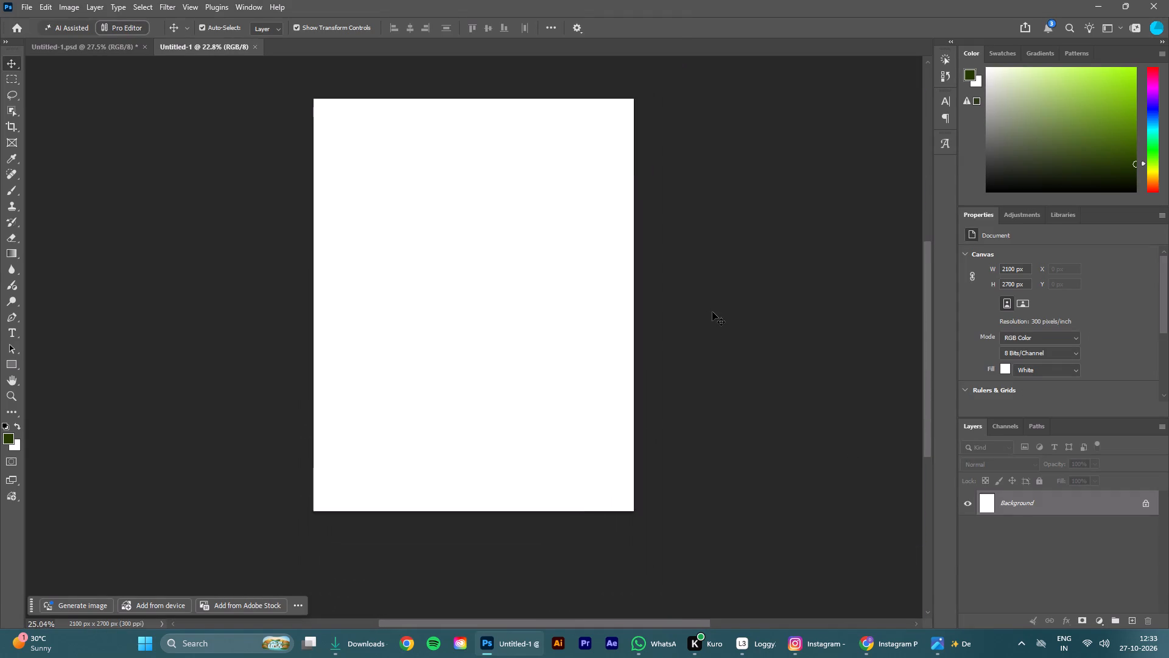
{"action": "scroll", "coordinate": [712, 312], "scroll_direction": "up", "scroll_amount": 1, "text": "alt"}
{"action": "scroll", "coordinate": [712, 312], "scroll_direction": "up", "scroll_amount": 2}
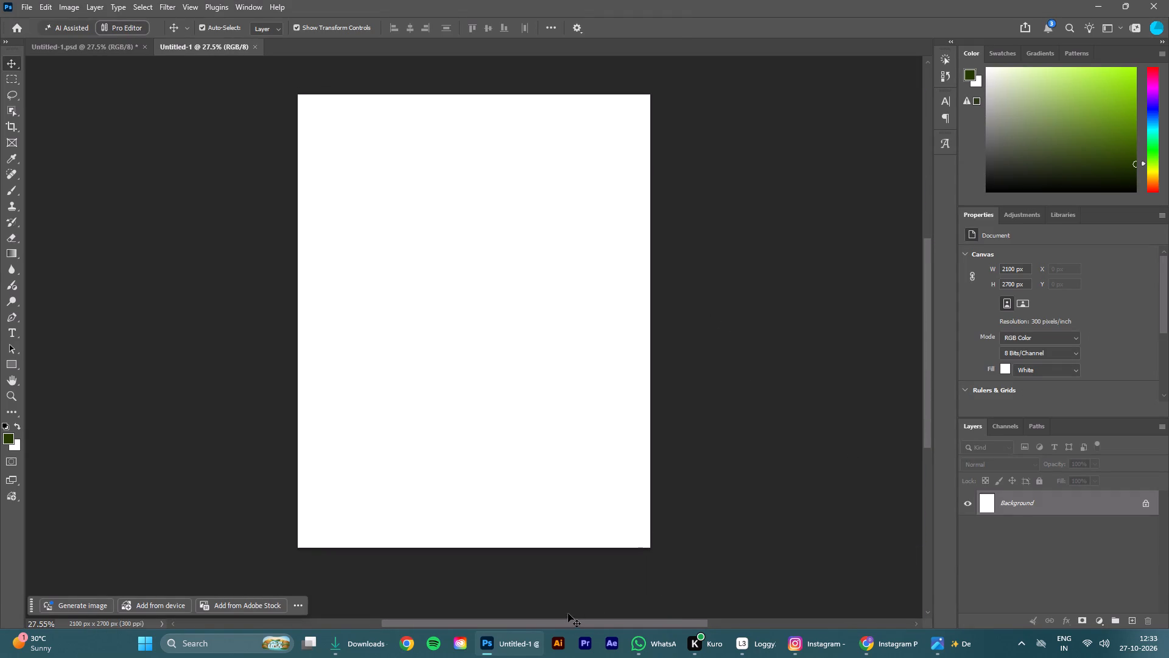
{"action": "left_click_drag", "start_coordinate": [563, 623], "coordinate": [548, 628]}
{"action": "left_click", "coordinate": [818, 329]}
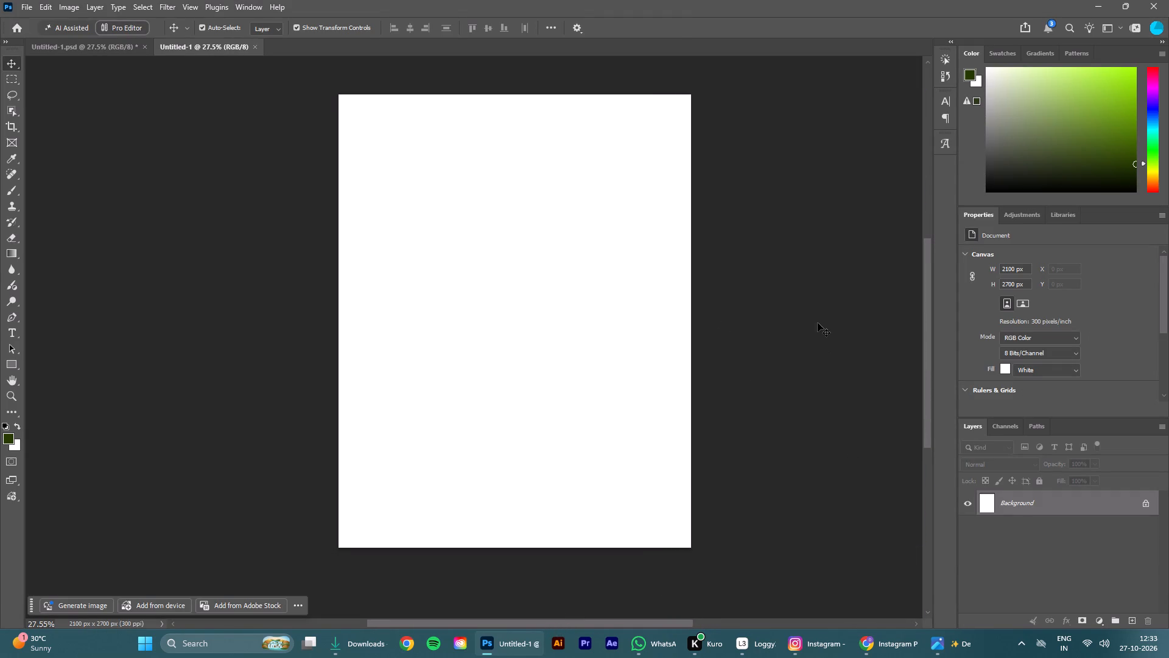
Place the Dev Deepawali 2026 Varanasi JPG from the Downloads folder into the new Photoshop document, centred at 35% scale, and deselect it.
{"action": "left_click", "coordinate": [363, 641]}
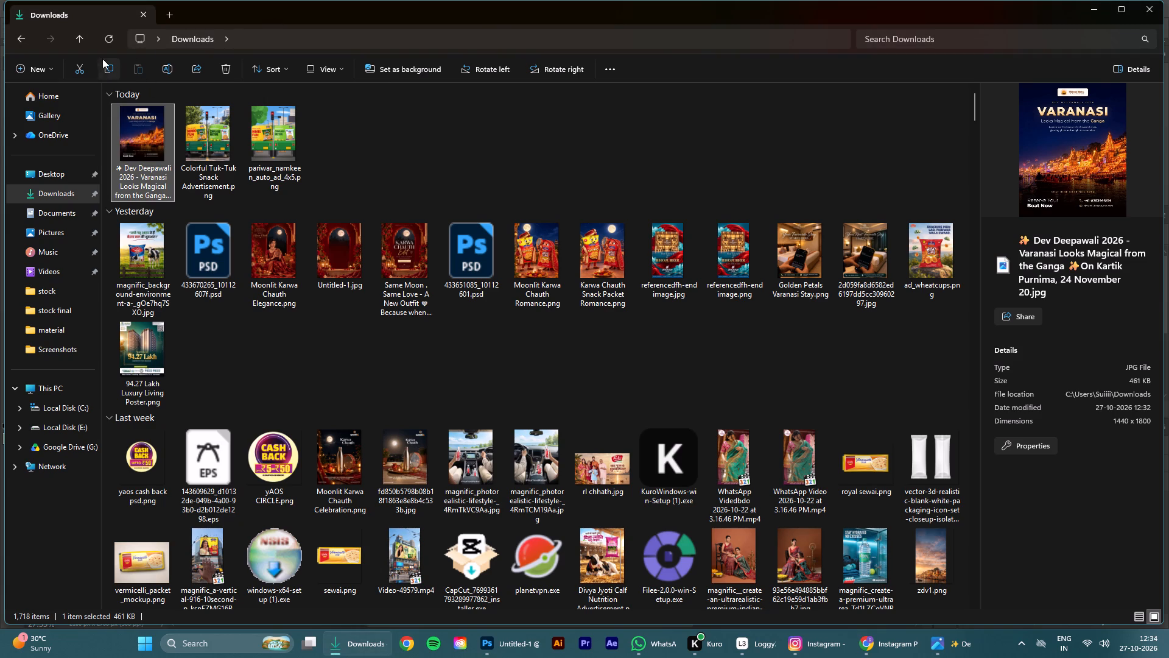
{"action": "left_click", "coordinate": [108, 35]}
{"action": "left_click", "coordinate": [158, 143]}
{"action": "left_click_drag", "start_coordinate": [150, 129], "coordinate": [149, 131]}
{"action": "left_click_drag", "start_coordinate": [149, 131], "coordinate": [522, 651]}
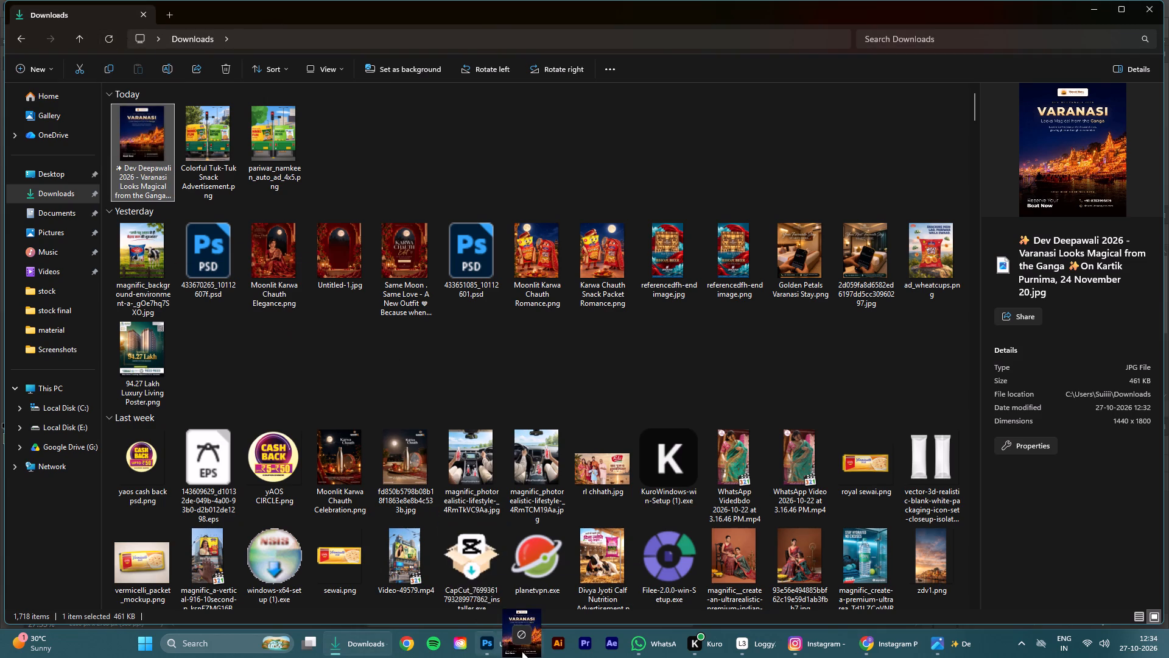
{"action": "left_click_drag", "start_coordinate": [522, 651], "coordinate": [544, 432]}
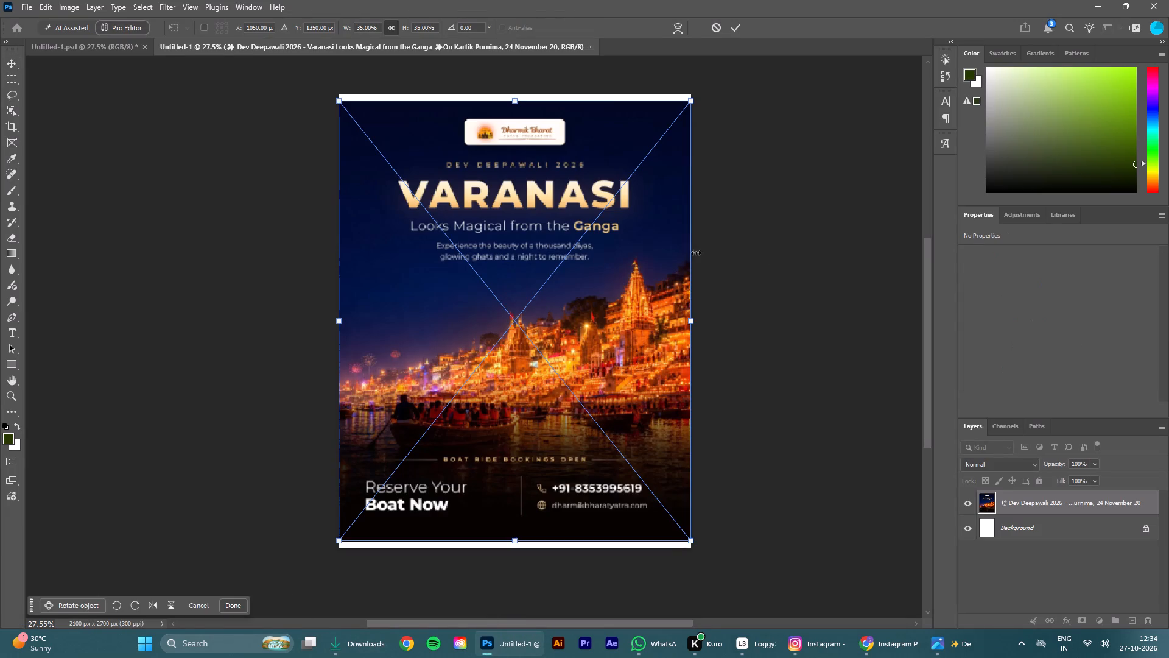
{"action": "scroll", "coordinate": [695, 253], "scroll_direction": "up", "scroll_amount": 1}
{"action": "left_click", "coordinate": [738, 27]}
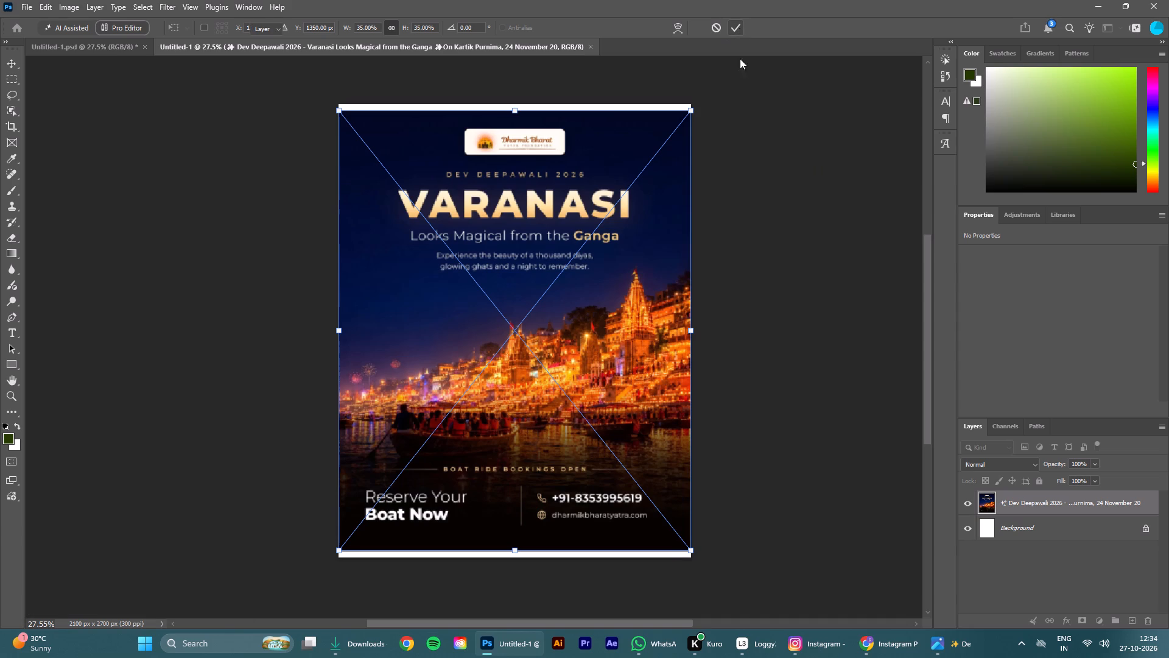
{"action": "left_click", "coordinate": [777, 179]}
{"action": "left_click", "coordinate": [619, 221]}
{"action": "left_click", "coordinate": [222, 197]}
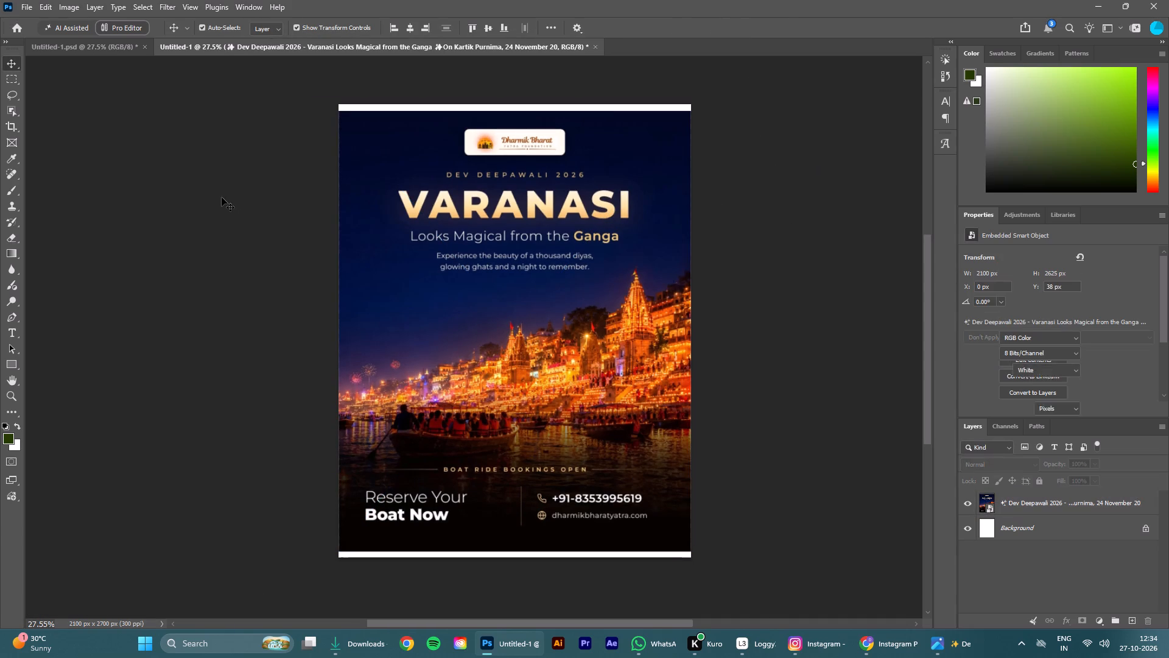
Marquee-select the white strips along the canvas's top and bottom edges, slightly overlapping the poster, and make the poster layer active.
{"action": "left_click", "coordinate": [5, 76]}
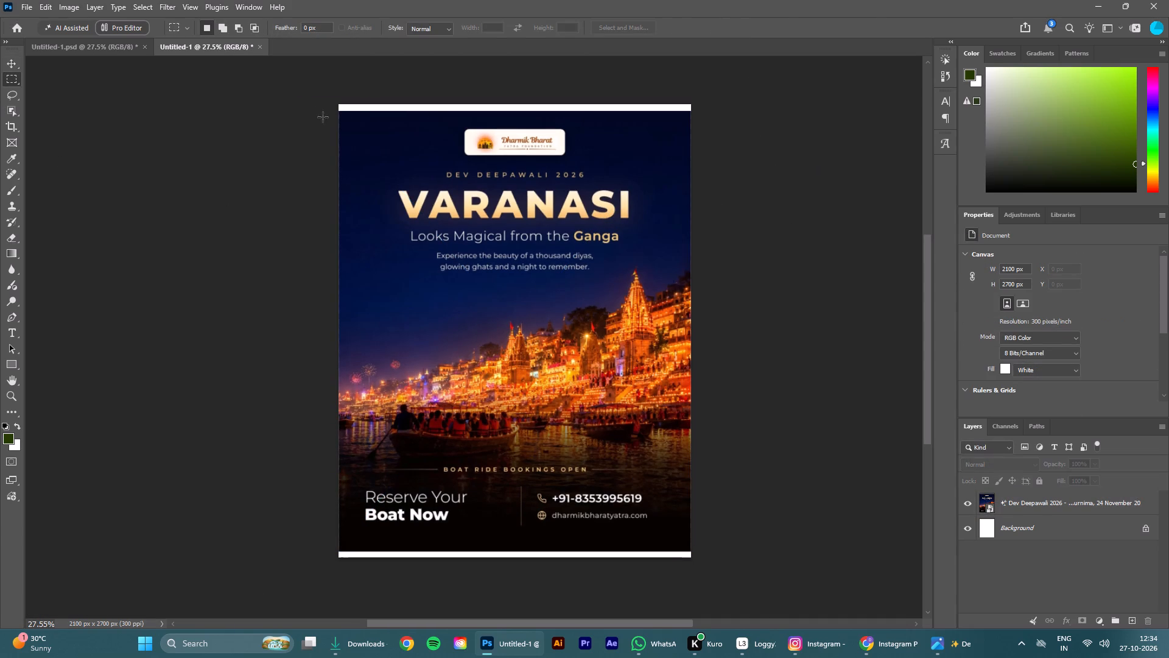
{"action": "left_click_drag", "start_coordinate": [327, 115], "coordinate": [914, 7]}
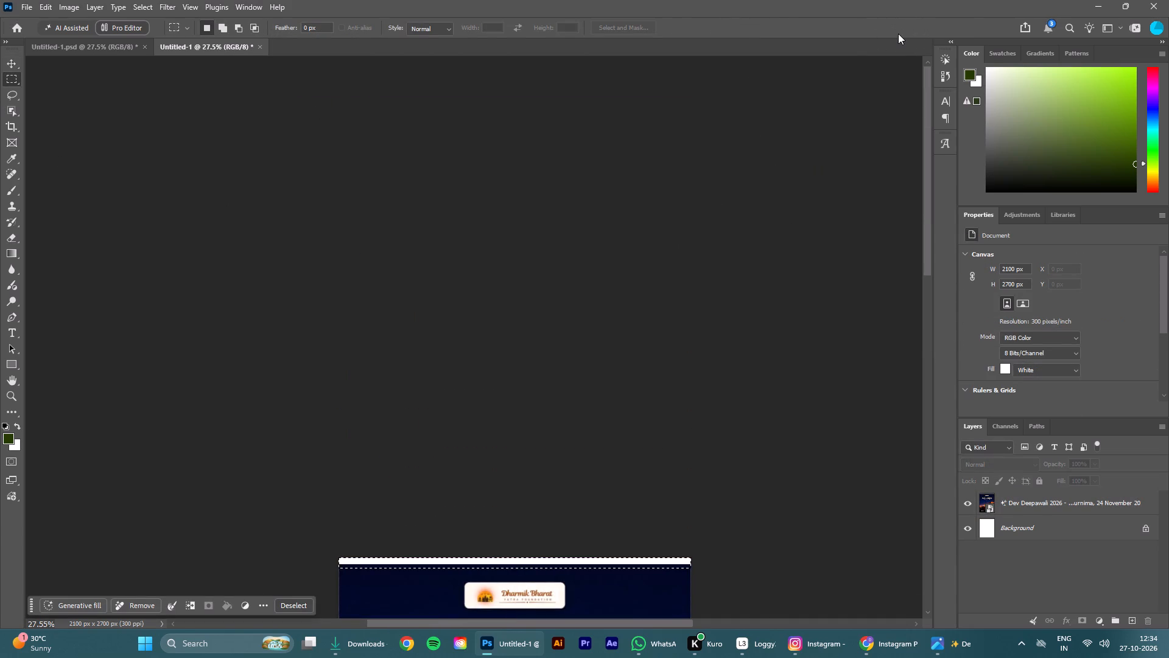
{"action": "scroll", "coordinate": [862, 140], "scroll_direction": "down", "scroll_amount": 8}
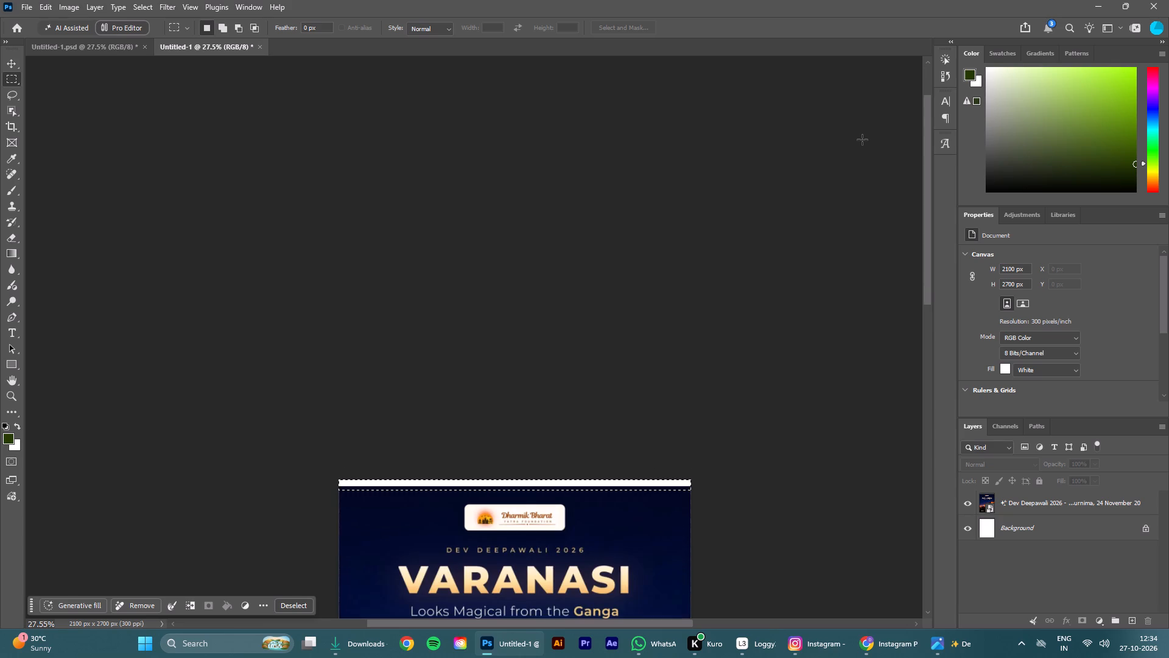
{"action": "scroll", "coordinate": [862, 140], "scroll_direction": "down", "scroll_amount": 13}
{"action": "scroll", "coordinate": [863, 142], "scroll_direction": "down", "scroll_amount": 13}
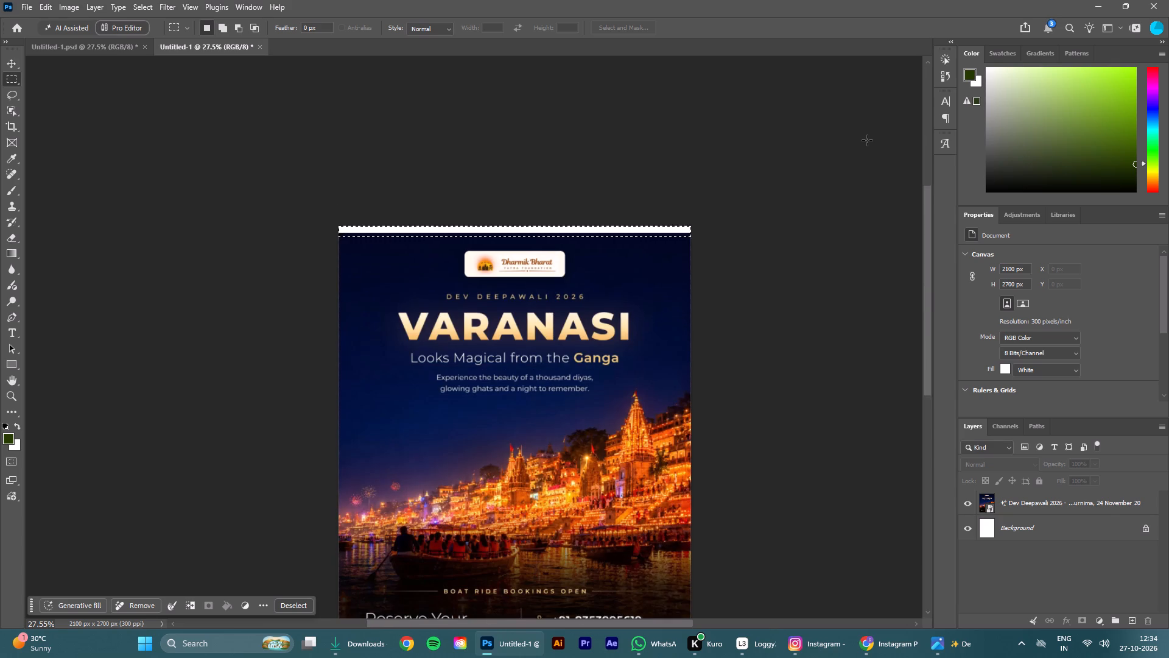
{"action": "scroll", "coordinate": [867, 140], "scroll_direction": "down", "scroll_amount": 2}
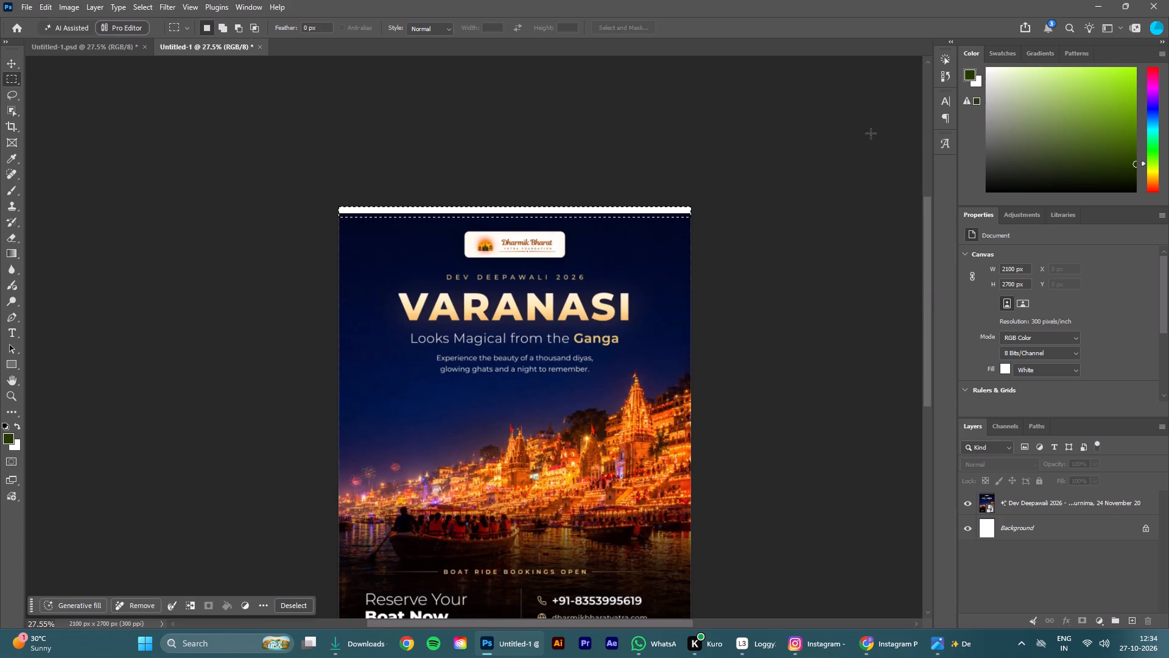
{"action": "scroll", "coordinate": [871, 133], "scroll_direction": "down", "scroll_amount": 16}
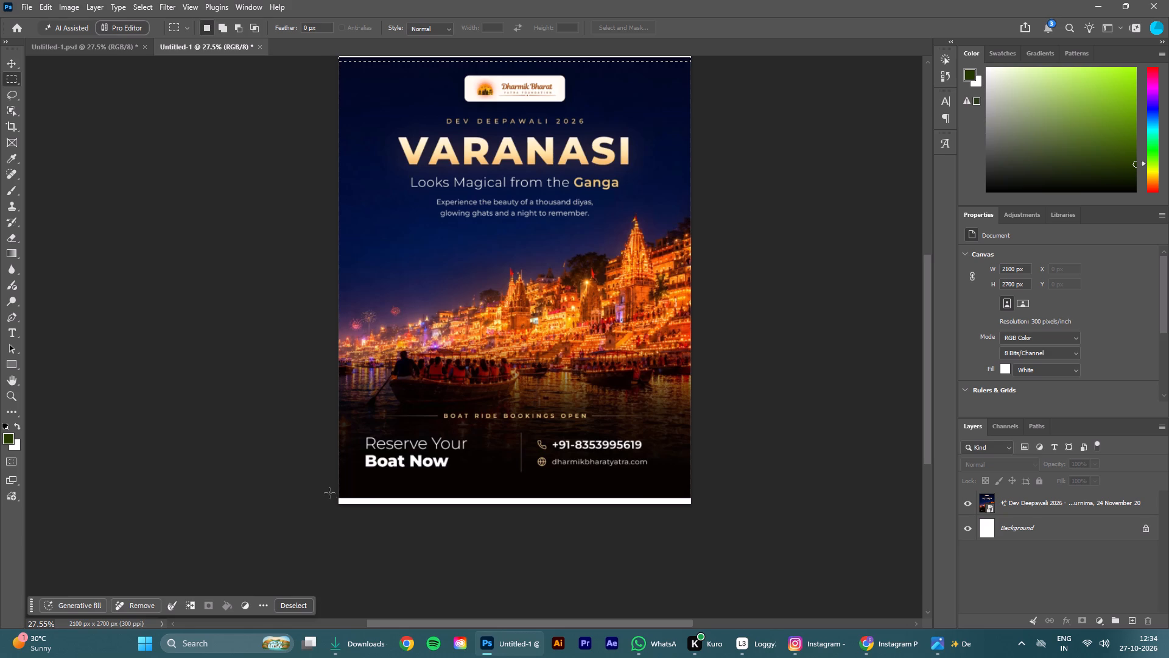
{"action": "left_click_drag", "start_coordinate": [329, 493], "coordinate": [759, 550], "text": "shift"}
{"action": "scroll", "coordinate": [803, 481], "scroll_direction": "up", "scroll_amount": 5}
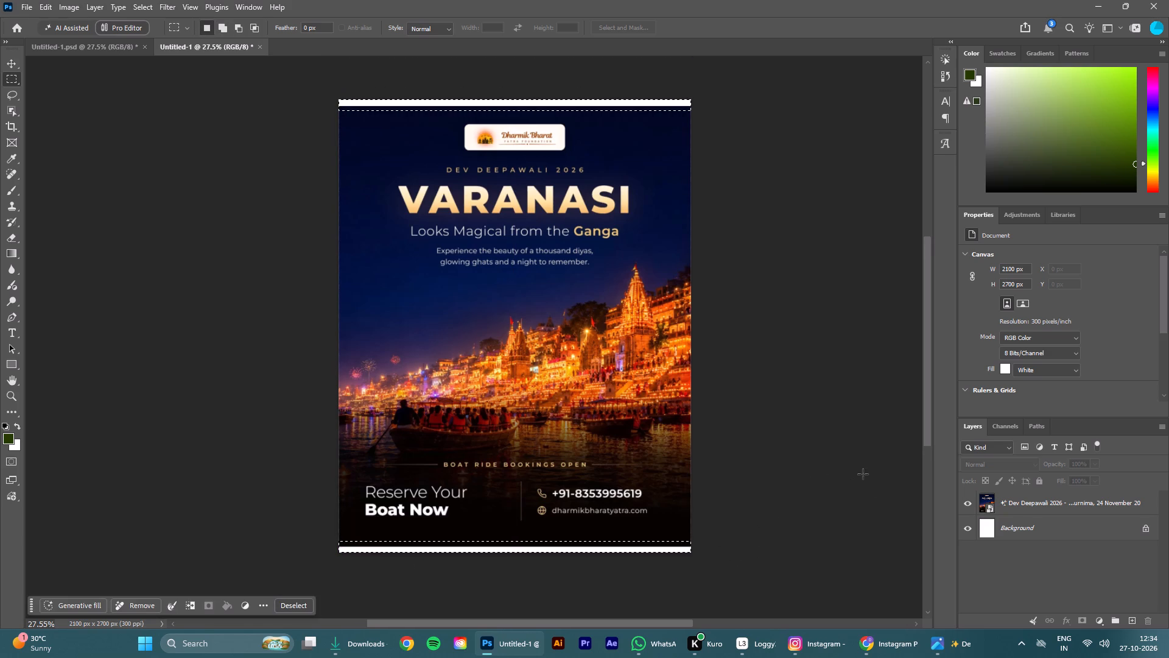
{"action": "left_click", "coordinate": [1015, 506]}
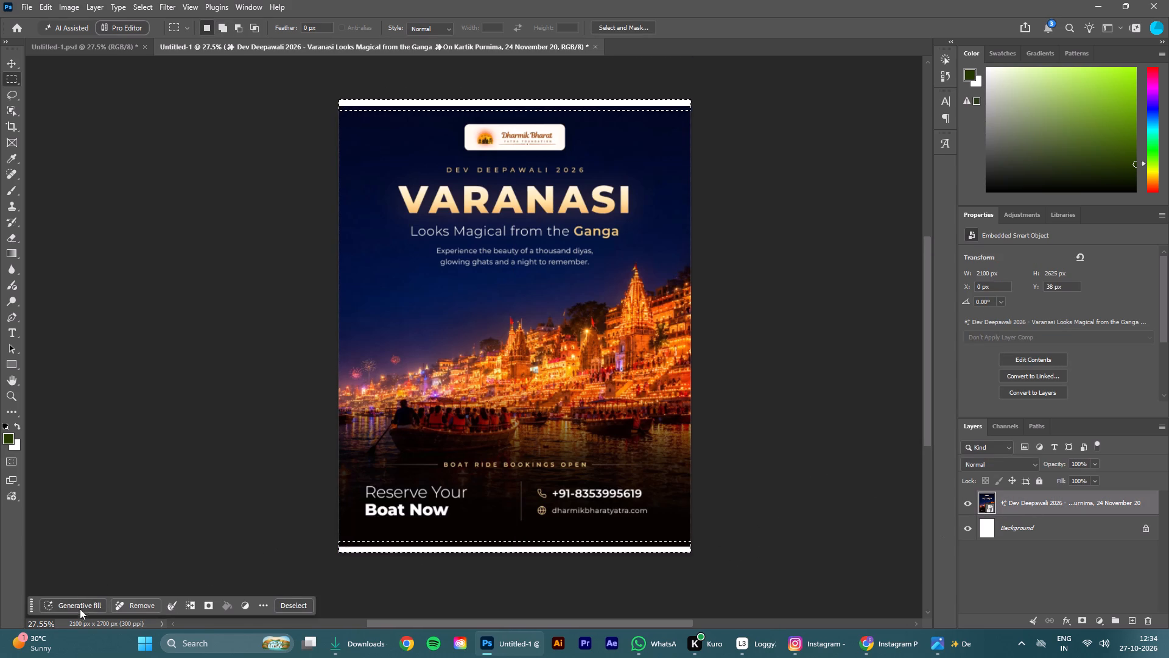
Generate a Firefly Generative Fill with an empty prompt in the selected strips along the poster's top and bottom edges.
{"action": "left_click", "coordinate": [77, 609]}
{"action": "left_click", "coordinate": [256, 617]}
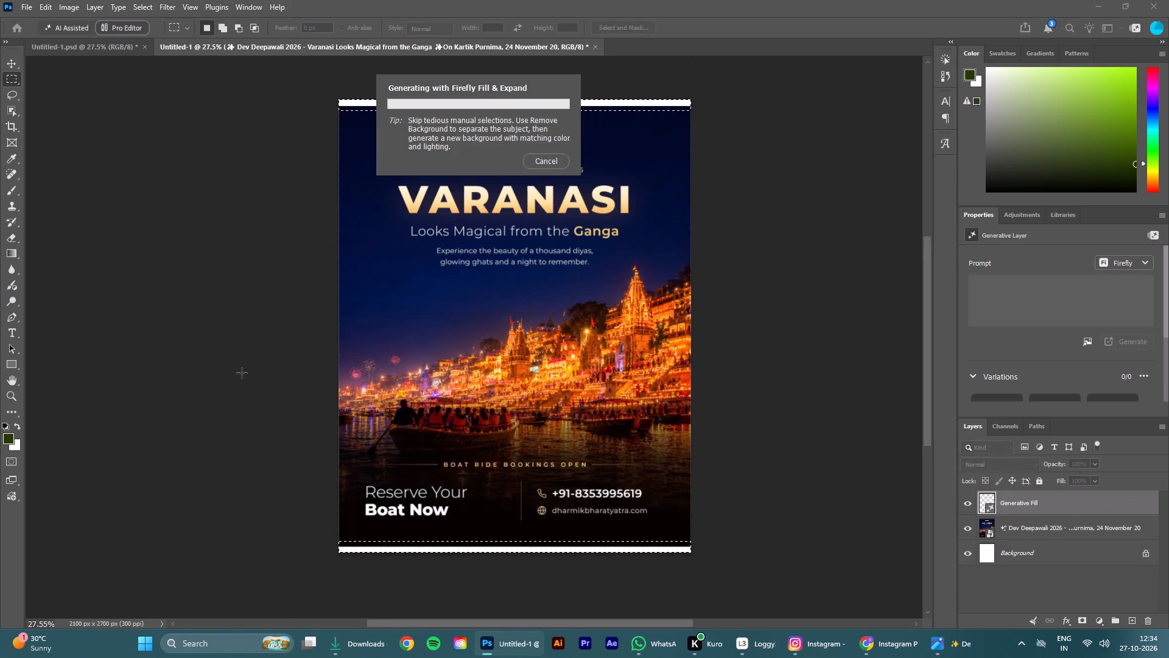
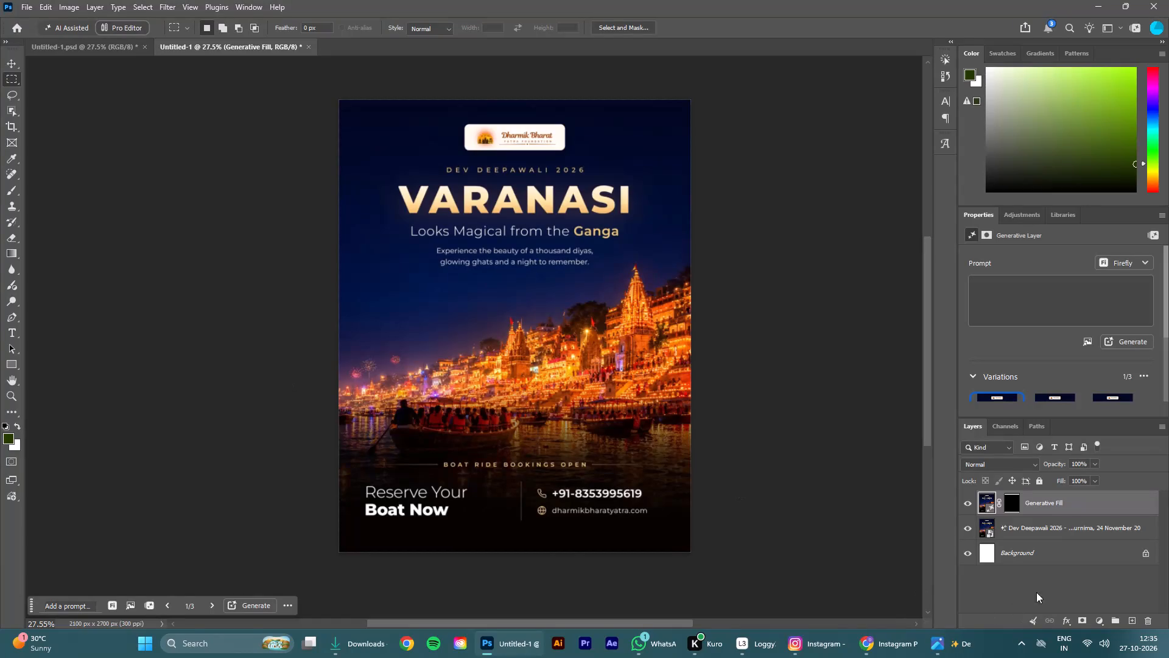
Merge the Generative Fill layer and the Dev Deepawali poster layer into one layer above the Background, and deselect it.
{"action": "left_click", "coordinate": [1048, 529]}
{"action": "left_click", "coordinate": [1052, 509], "text": "ctrl"}
{"action": "right_click", "coordinate": [1052, 508]}
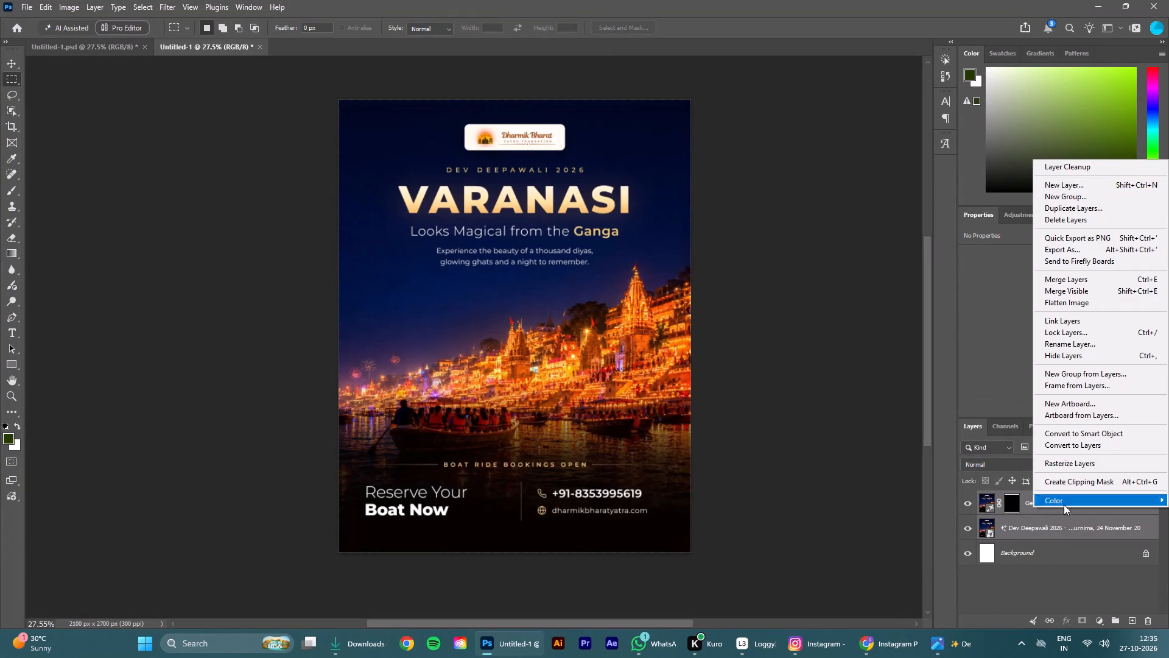
{"action": "left_click", "coordinate": [1023, 504]}
{"action": "right_click", "coordinate": [1097, 502]}
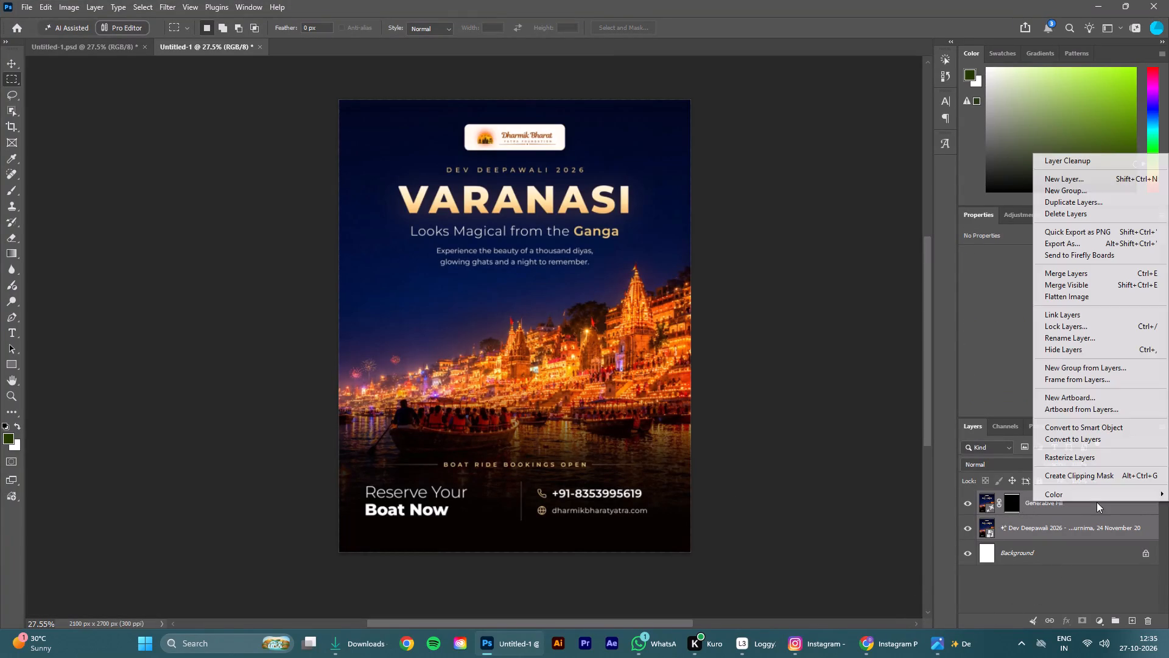
{"action": "left_click", "coordinate": [1061, 272]}
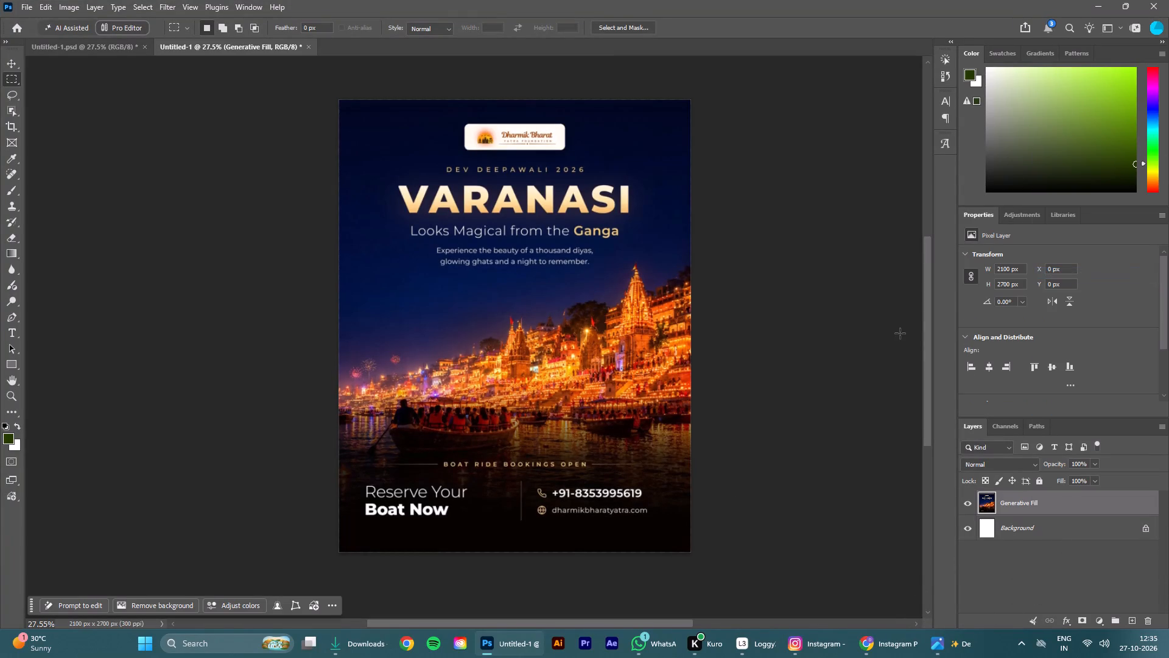
{"action": "left_click", "coordinate": [9, 68]}
{"action": "left_click", "coordinate": [158, 174]}
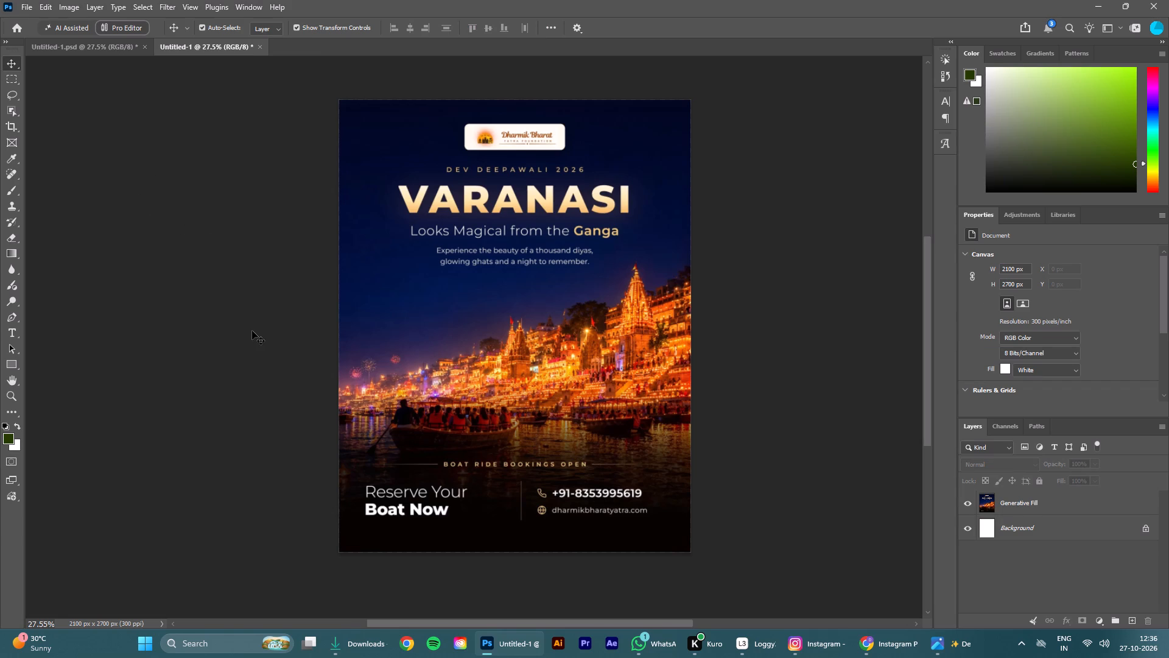
Marquee-select the Dharmik Bharat logo, the Reserve Your Boat Now text, the contact details and the Boat Ride Bookings Open line, and remove them from the poster layer.
{"action": "left_click", "coordinate": [13, 82]}
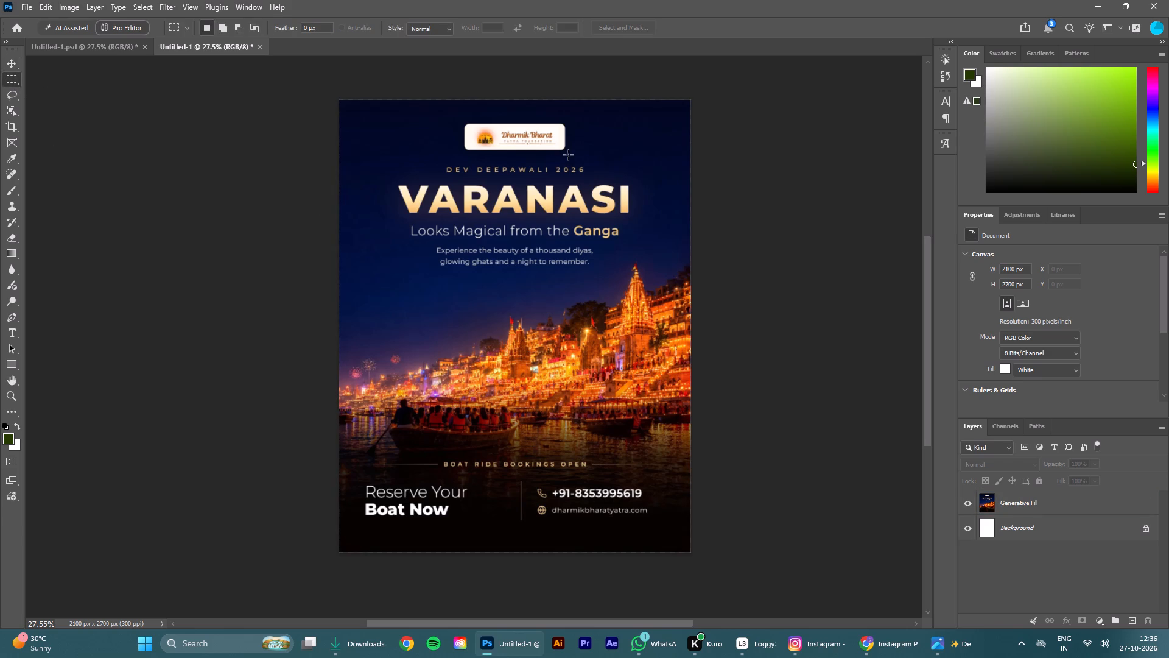
{"action": "left_click_drag", "start_coordinate": [572, 153], "coordinate": [457, 120]}
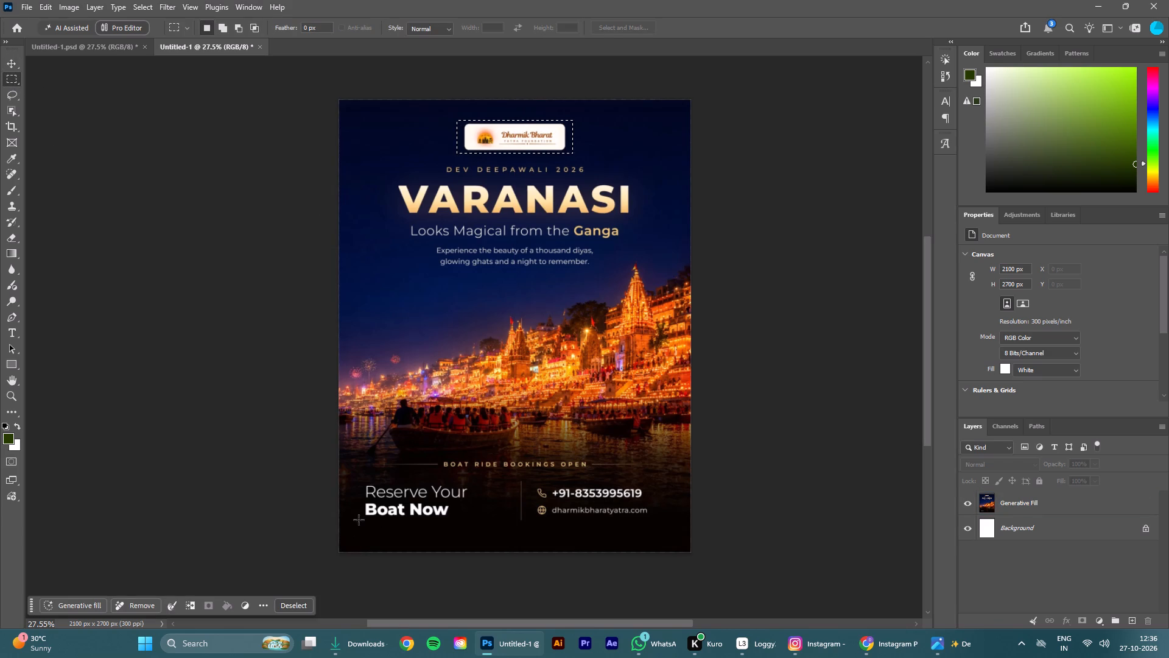
{"action": "left_click_drag", "start_coordinate": [357, 521], "coordinate": [471, 485], "text": "shift"}
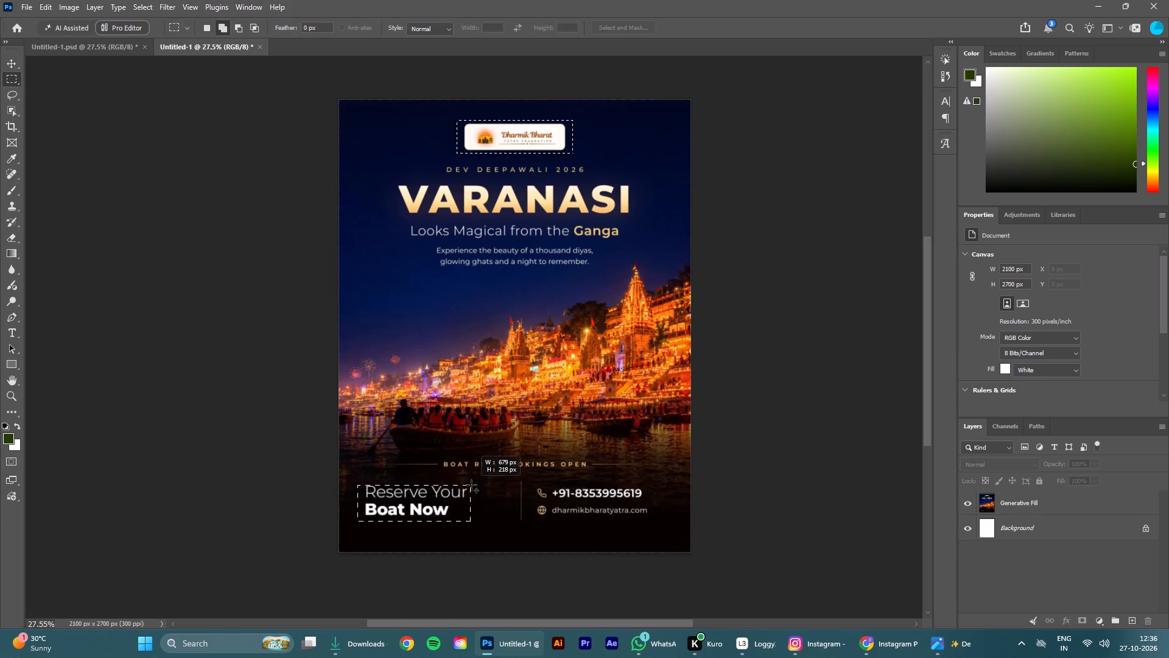
{"action": "left_click_drag", "start_coordinate": [471, 485], "coordinate": [477, 479], "text": "shift"}
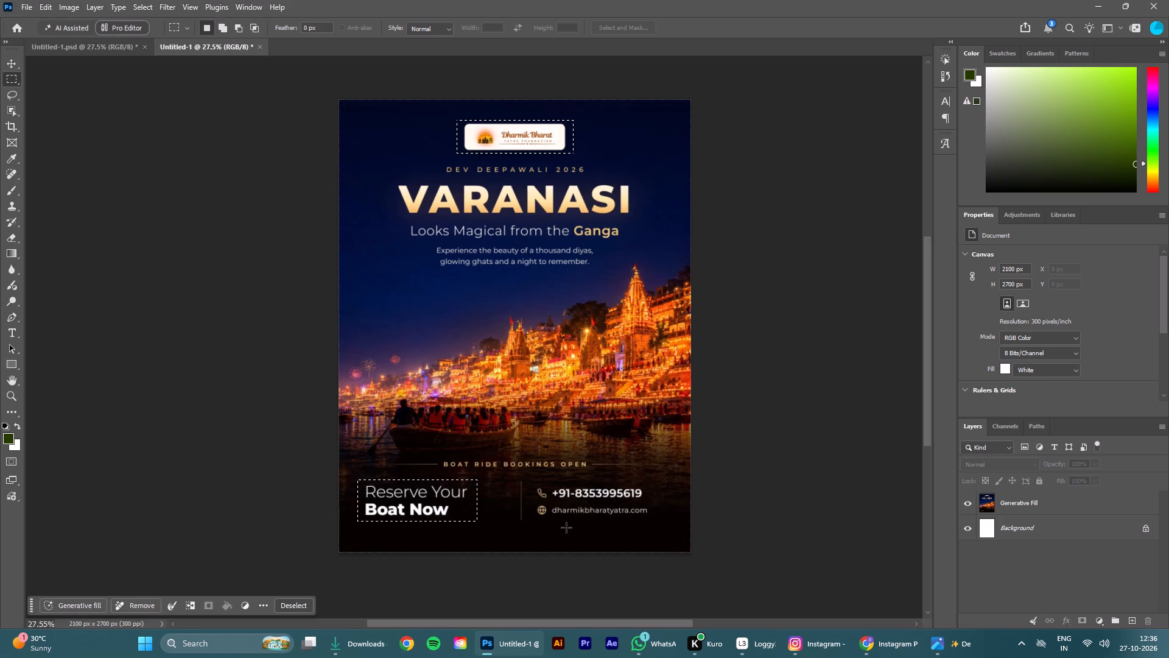
{"action": "left_click_drag", "start_coordinate": [530, 518], "coordinate": [581, 495], "text": "shift"}
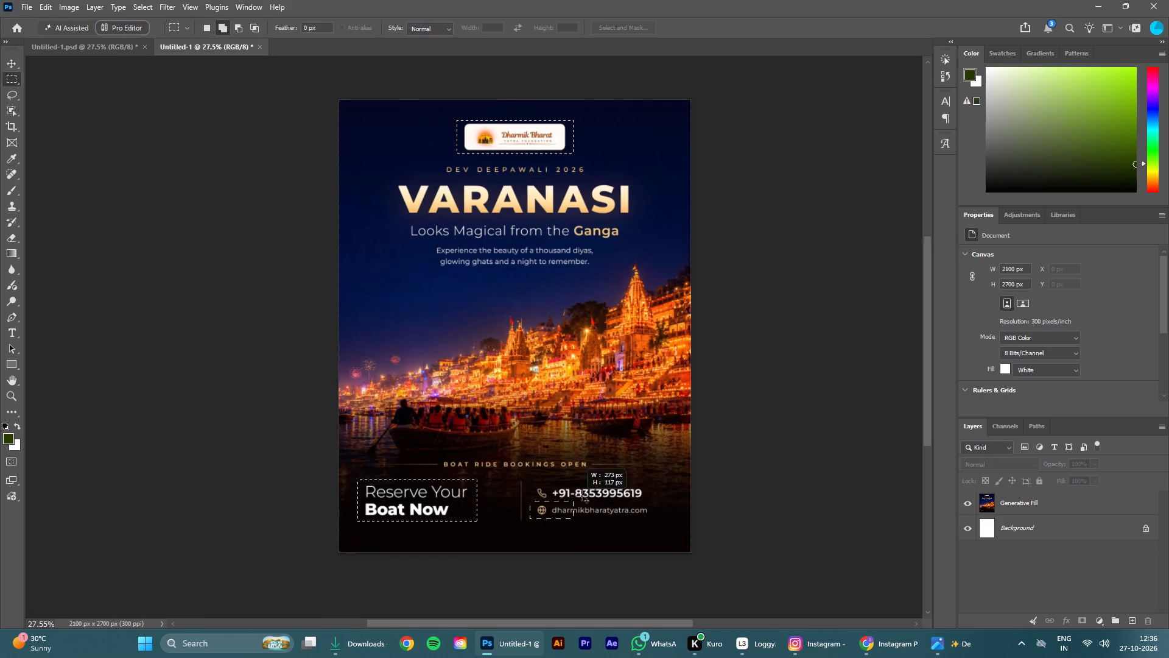
{"action": "left_click_drag", "start_coordinate": [581, 495], "coordinate": [653, 480], "text": "shift"}
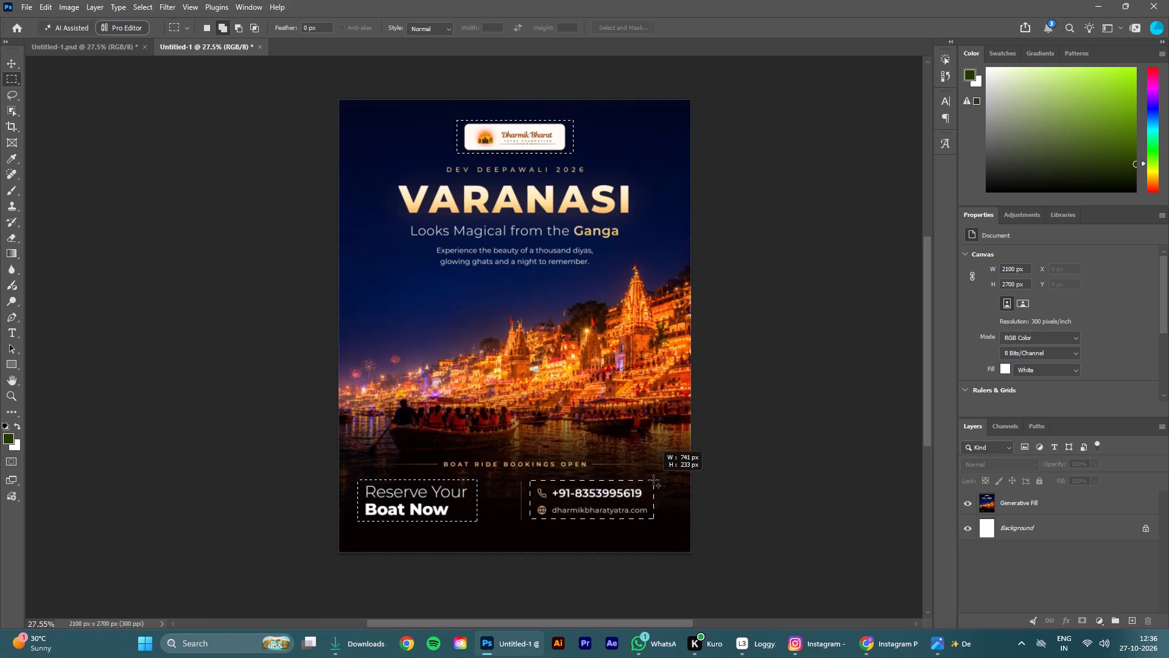
{"action": "left_click_drag", "start_coordinate": [653, 480], "coordinate": [653, 481], "text": "shift"}
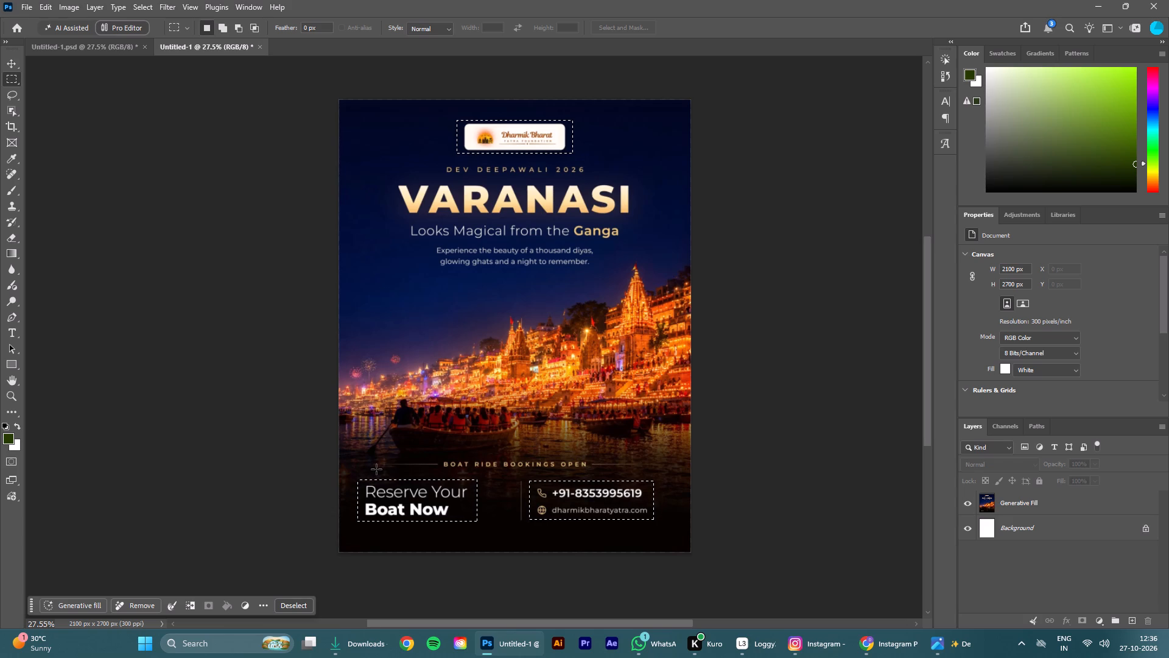
{"action": "left_click_drag", "start_coordinate": [376, 469], "coordinate": [650, 453], "text": "shift"}
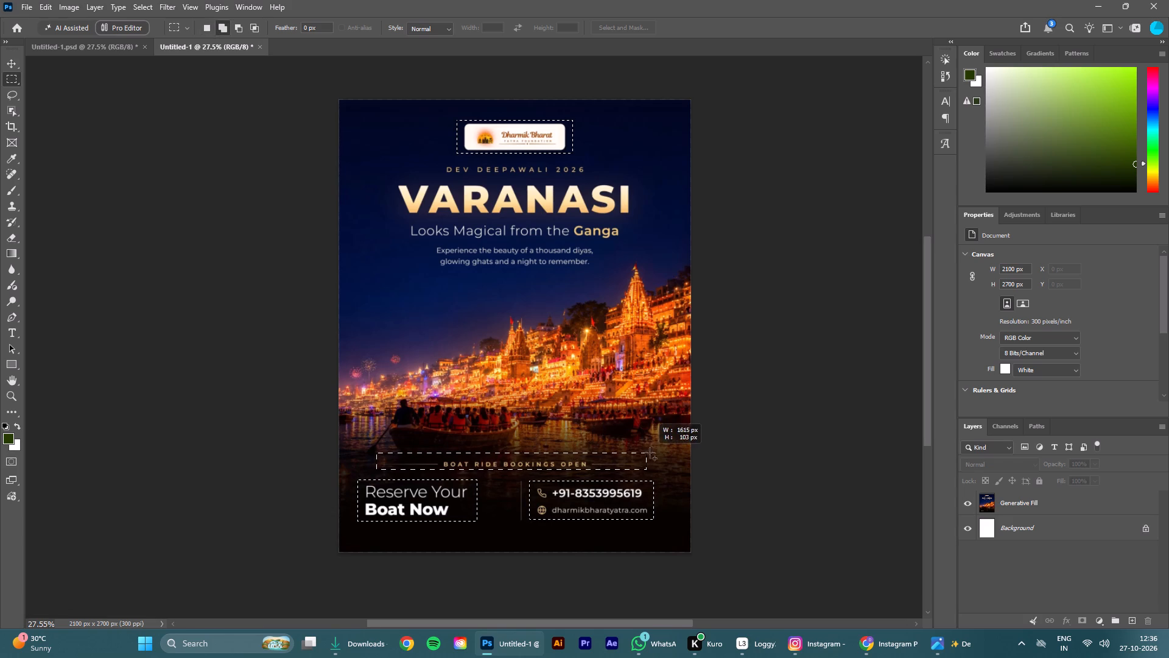
{"action": "left_click_drag", "start_coordinate": [650, 453], "coordinate": [648, 457], "text": "shift"}
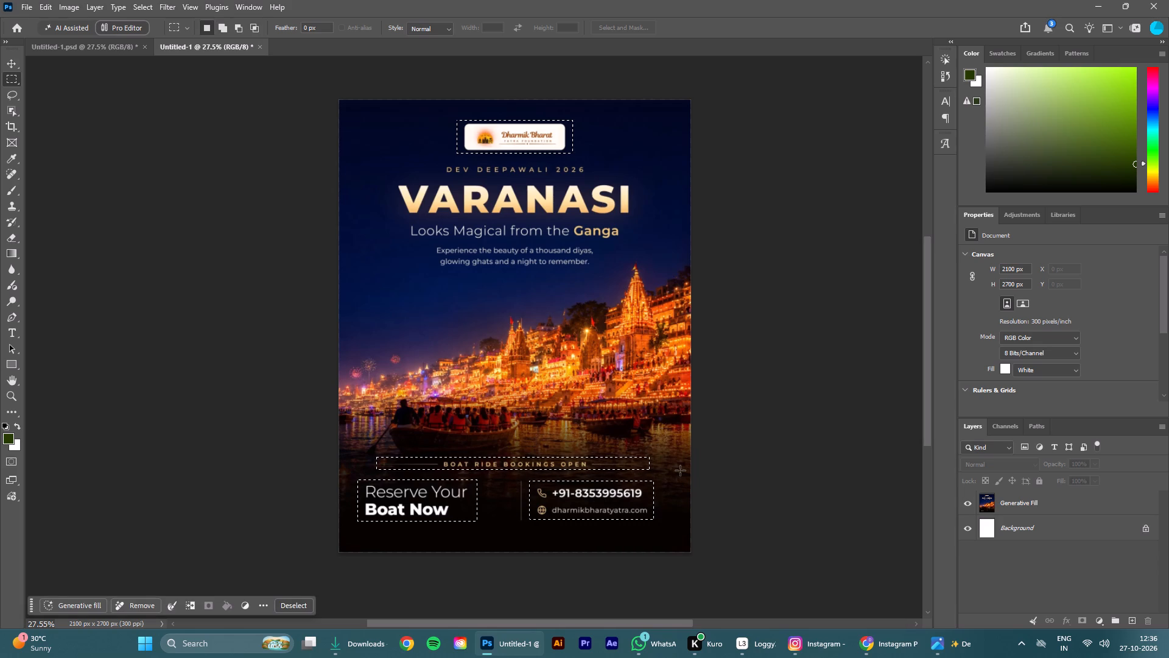
{"action": "left_click", "coordinate": [1030, 509]}
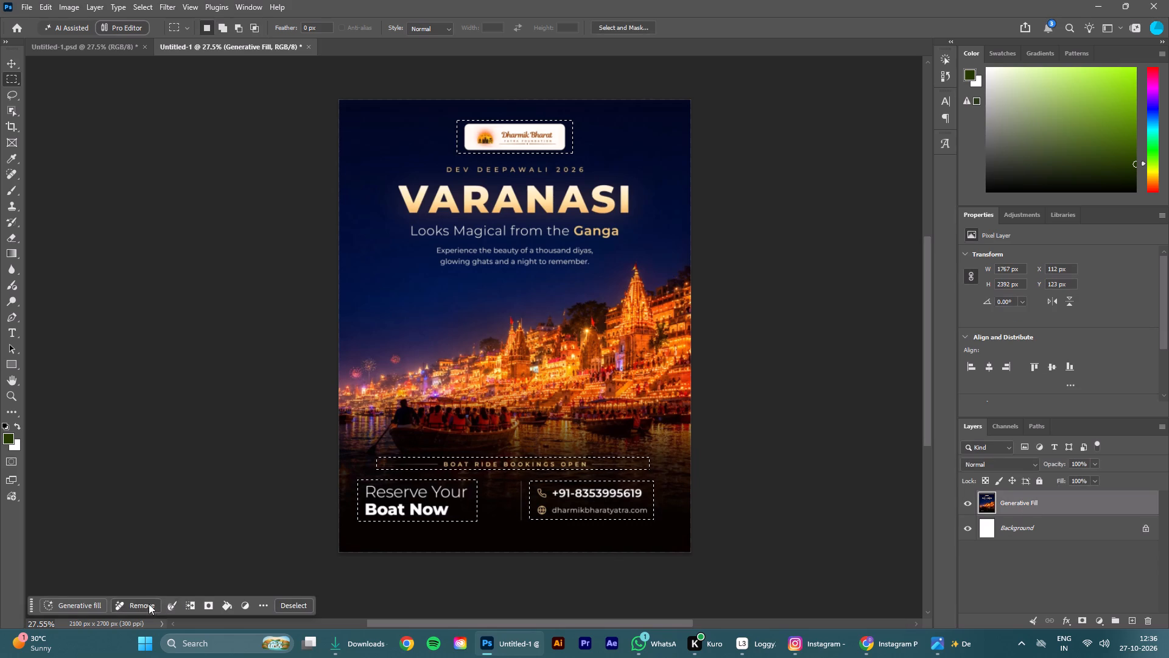
{"action": "left_click", "coordinate": [149, 604]}
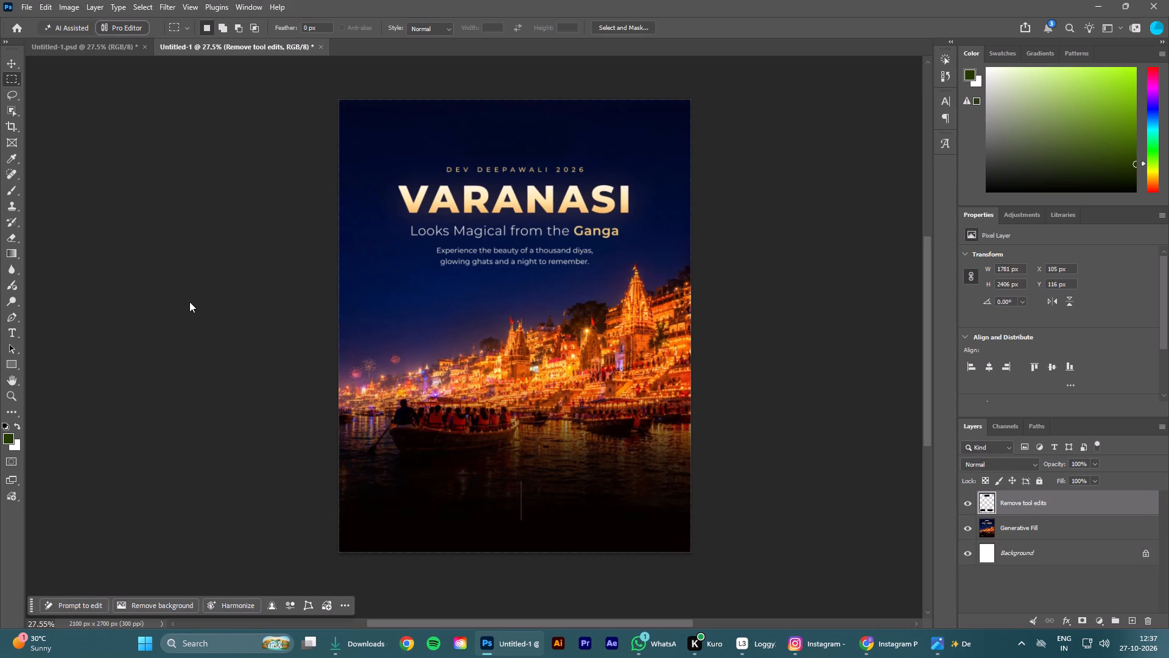
Merge the Remove tool edits layer with the Generative Fill layer.
{"action": "left_click", "coordinate": [1037, 536]}
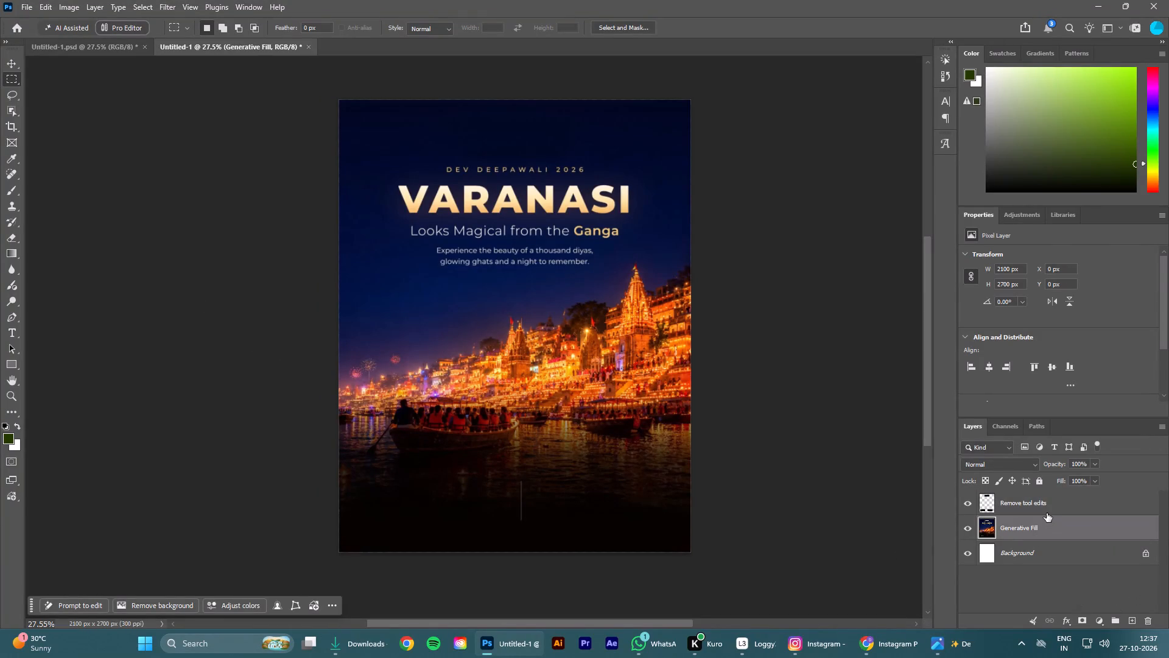
{"action": "left_click", "coordinate": [1047, 513], "text": "ctrl"}
{"action": "right_click", "coordinate": [1047, 513]}
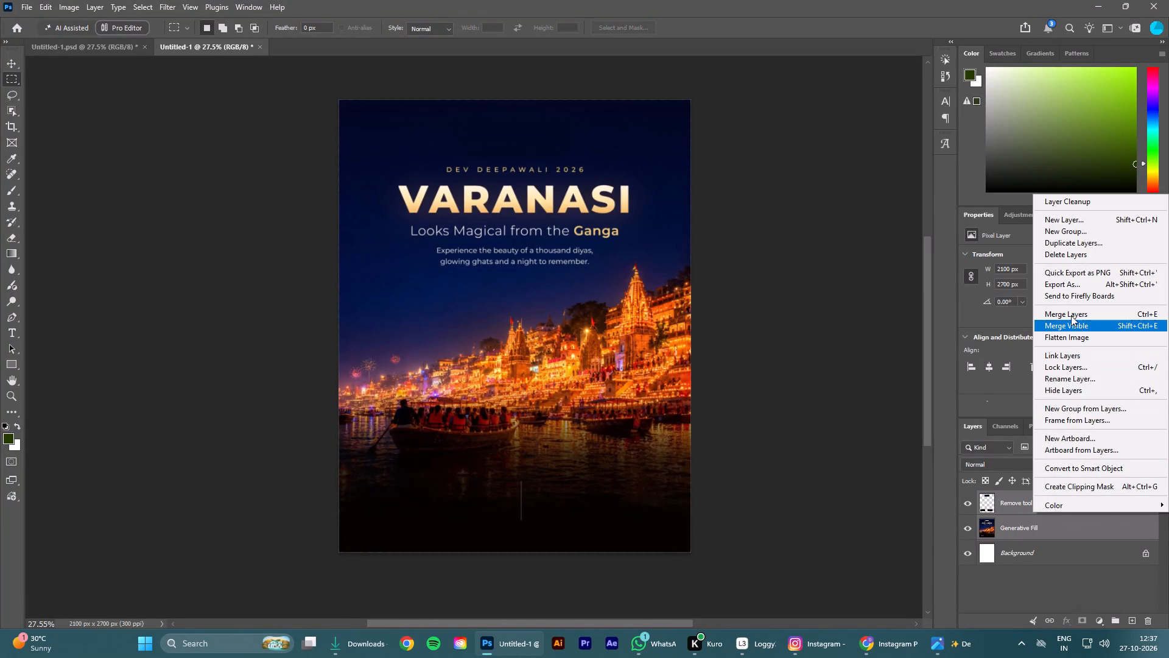
{"action": "left_click", "coordinate": [1071, 316]}
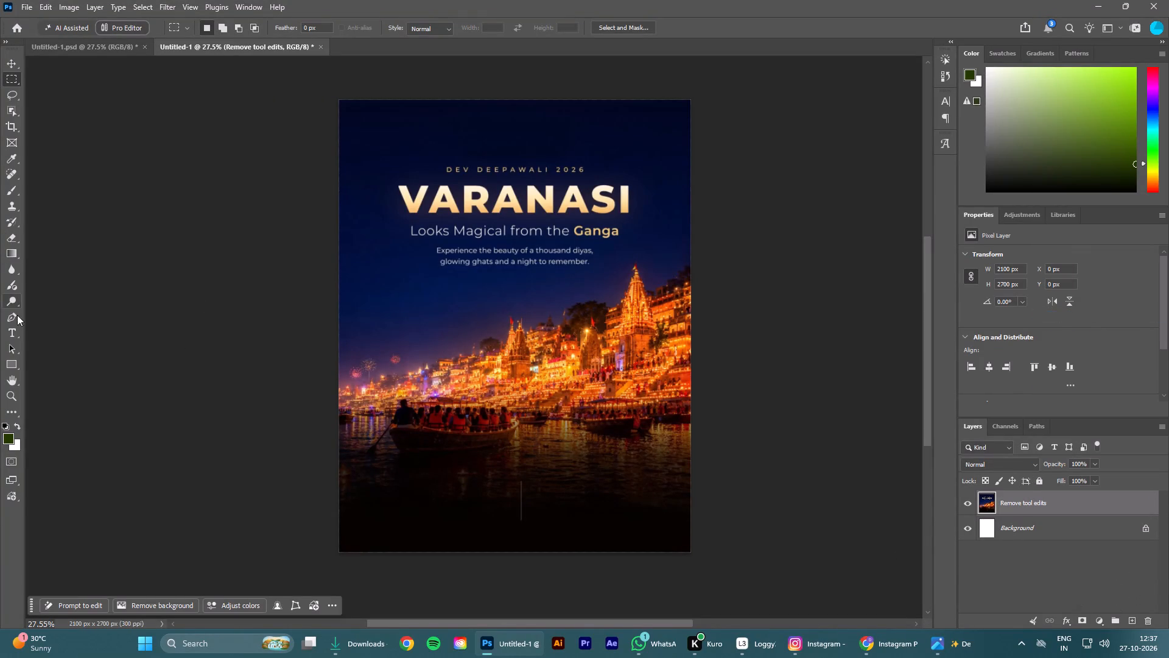
Paint out the leftover thin vertical divider line near the poster's bottom with the Spot Healing Brush, and deselect the layer.
{"action": "left_click", "coordinate": [7, 176]}
{"action": "left_click_drag", "start_coordinate": [521, 483], "coordinate": [522, 506]}
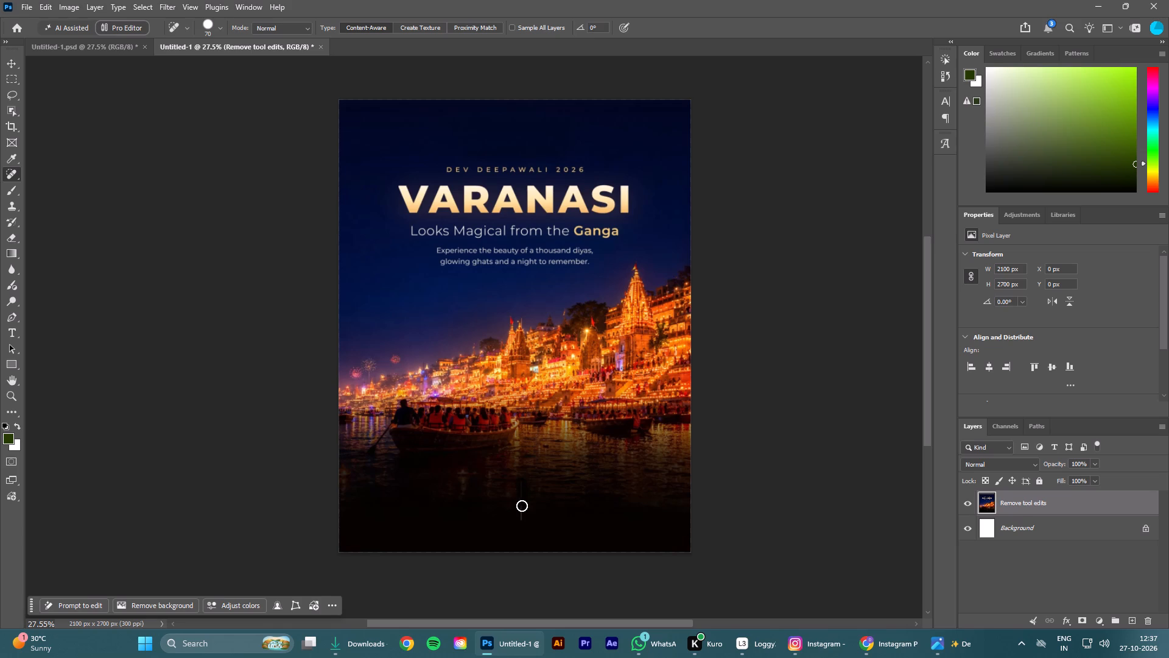
{"action": "left_click_drag", "start_coordinate": [522, 506], "coordinate": [522, 523]}
{"action": "left_click", "coordinate": [10, 62]}
{"action": "left_click", "coordinate": [159, 166]}
{"action": "left_click", "coordinate": [841, 271]}
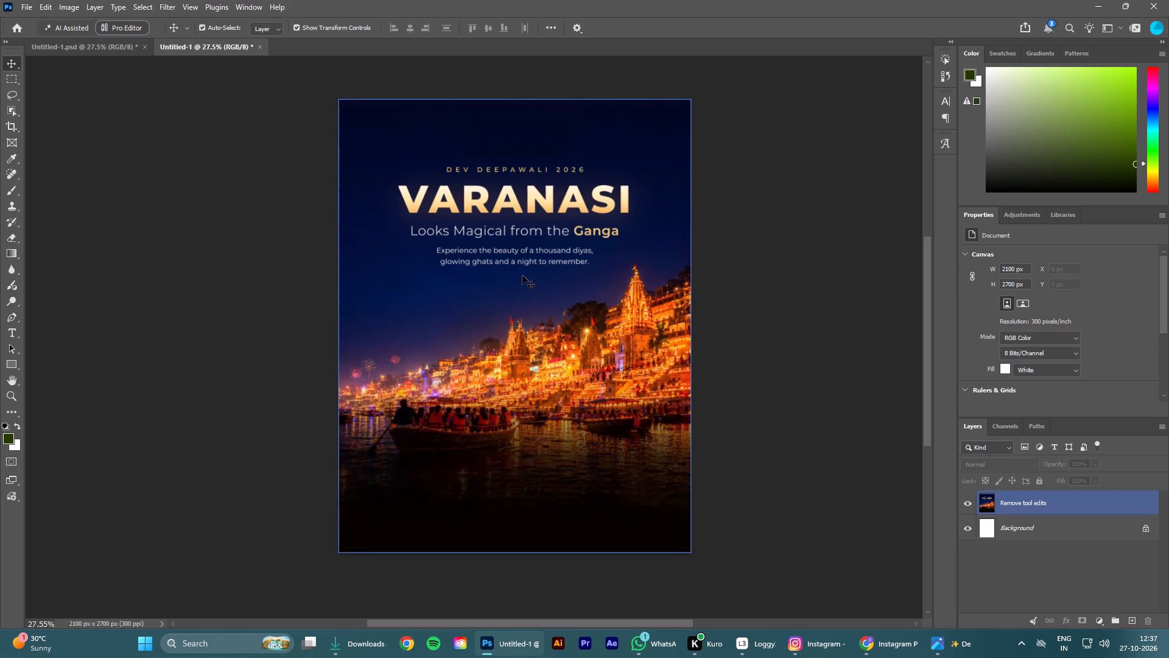
Examine the cleaned poster's headline text, ghat scene and retouched areas up close and as a whole.
{"action": "scroll", "coordinate": [522, 275], "scroll_direction": "up", "scroll_amount": 6, "text": "alt"}
{"action": "scroll", "coordinate": [522, 275], "scroll_direction": "down", "scroll_amount": 6, "text": "alt"}
{"action": "scroll", "coordinate": [543, 286], "scroll_direction": "up", "scroll_amount": 3, "text": "alt"}
{"action": "scroll", "coordinate": [543, 286], "scroll_direction": "down", "scroll_amount": 2, "text": "alt"}
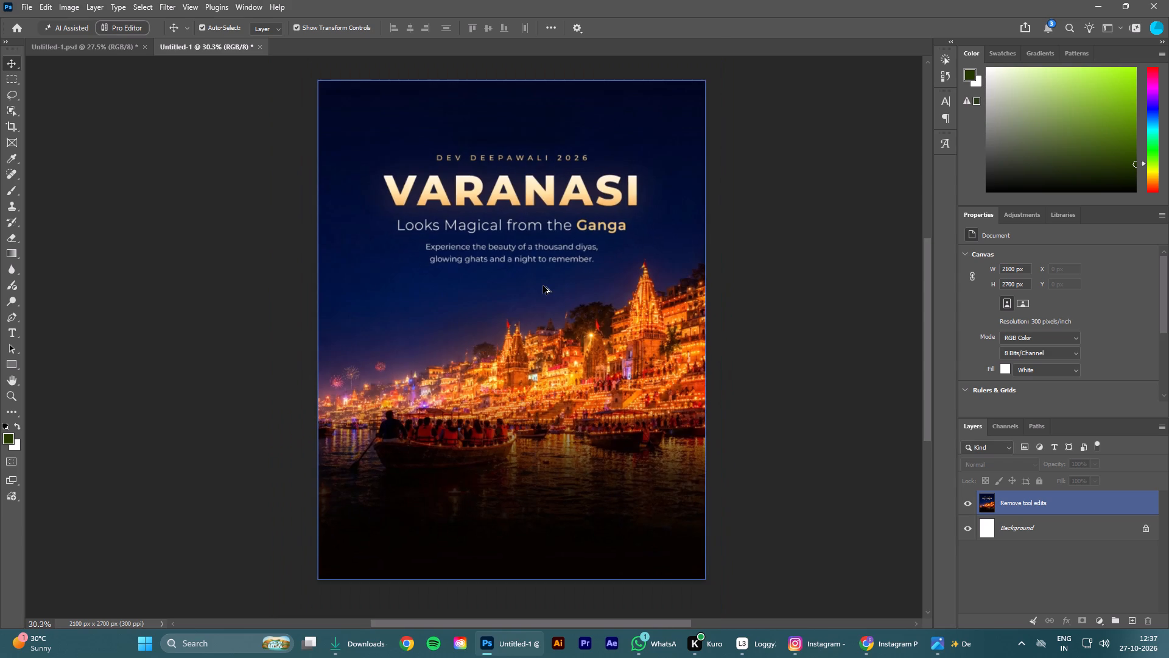
{"action": "left_click", "coordinate": [258, 235]}
{"action": "scroll", "coordinate": [183, 222], "scroll_direction": "up", "scroll_amount": 1}
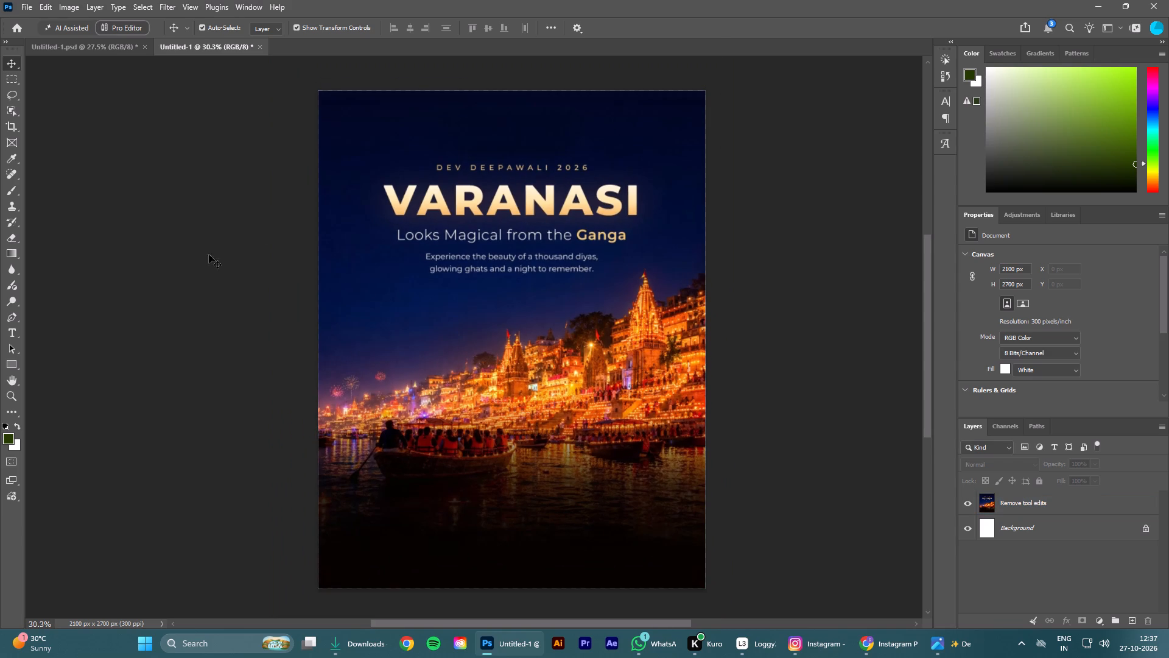
{"action": "scroll", "coordinate": [506, 333], "scroll_direction": "up", "scroll_amount": 6, "text": "alt"}
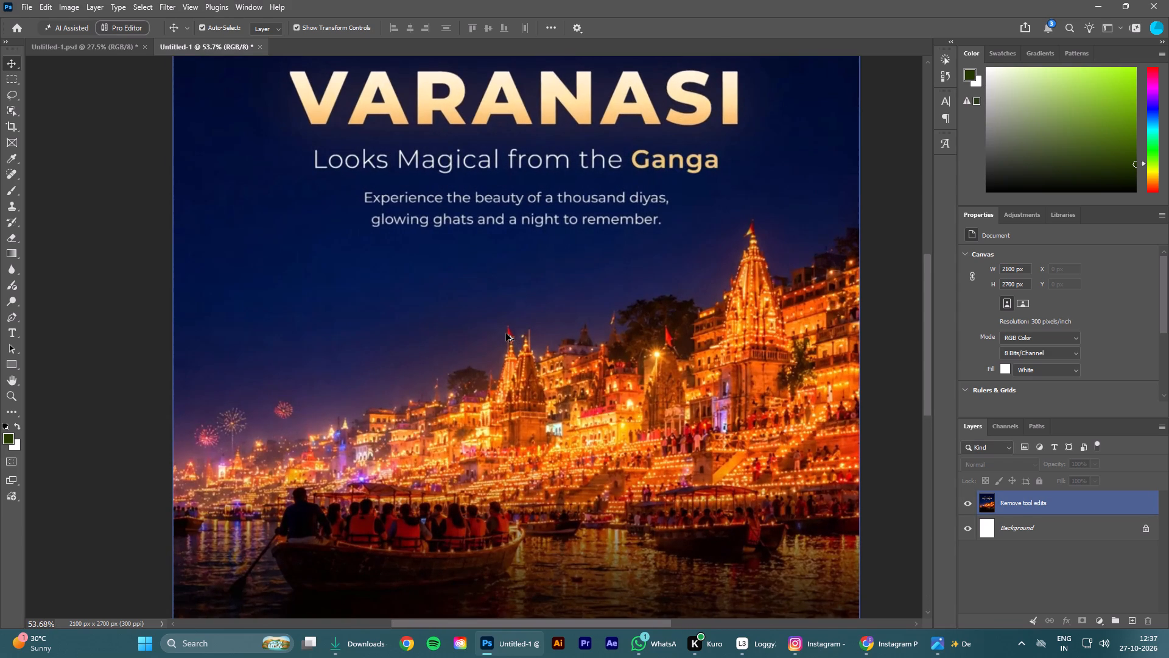
{"action": "scroll", "coordinate": [506, 333], "scroll_direction": "down", "scroll_amount": 6, "text": "alt"}
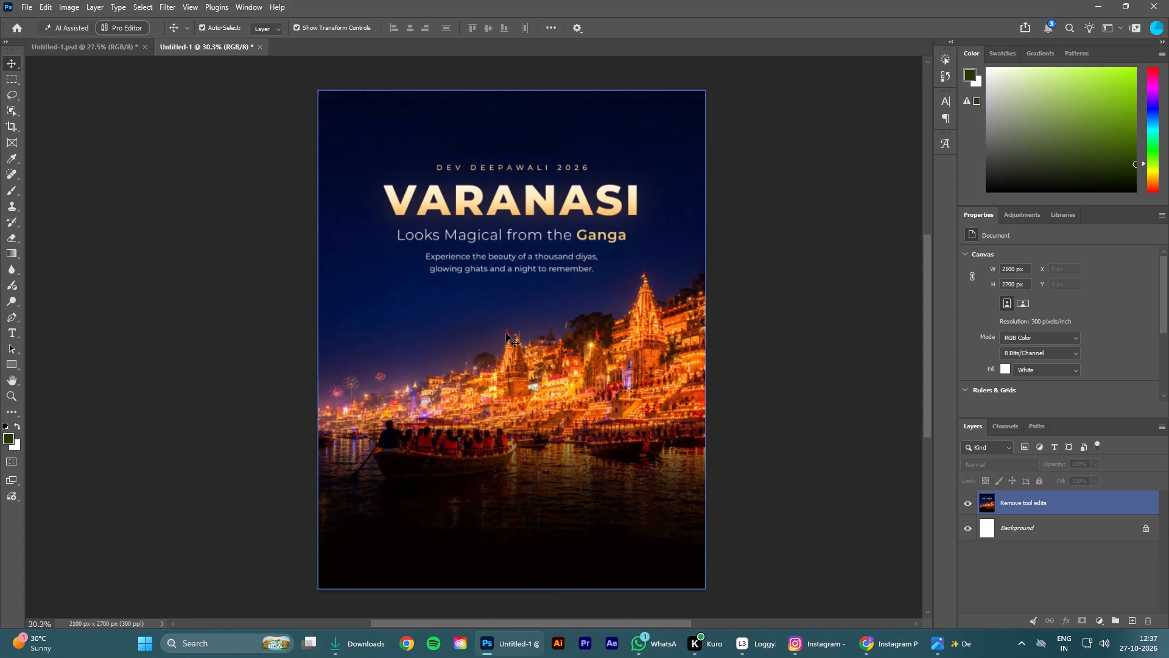
{"action": "scroll", "coordinate": [506, 333], "scroll_direction": "down", "scroll_amount": 1}
{"action": "scroll", "coordinate": [501, 324], "scroll_direction": "up", "scroll_amount": 3, "text": "alt"}
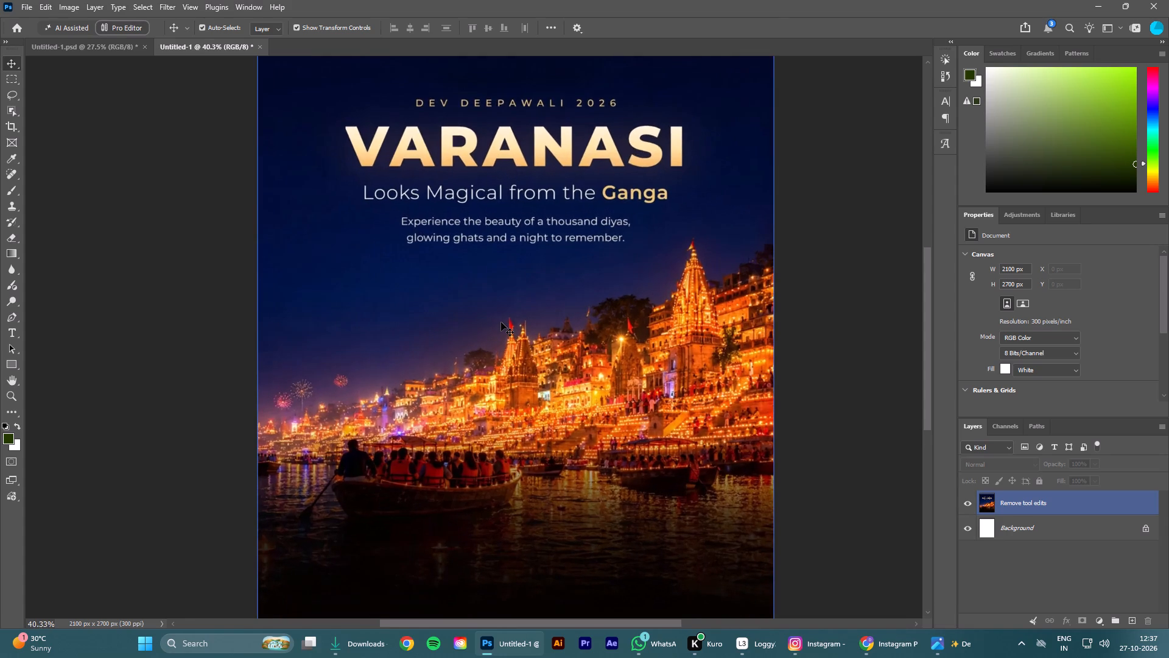
{"action": "scroll", "coordinate": [501, 322], "scroll_direction": "down", "scroll_amount": 4, "text": "alt"}
{"action": "scroll", "coordinate": [458, 193], "scroll_direction": "up", "scroll_amount": 6, "text": "alt"}
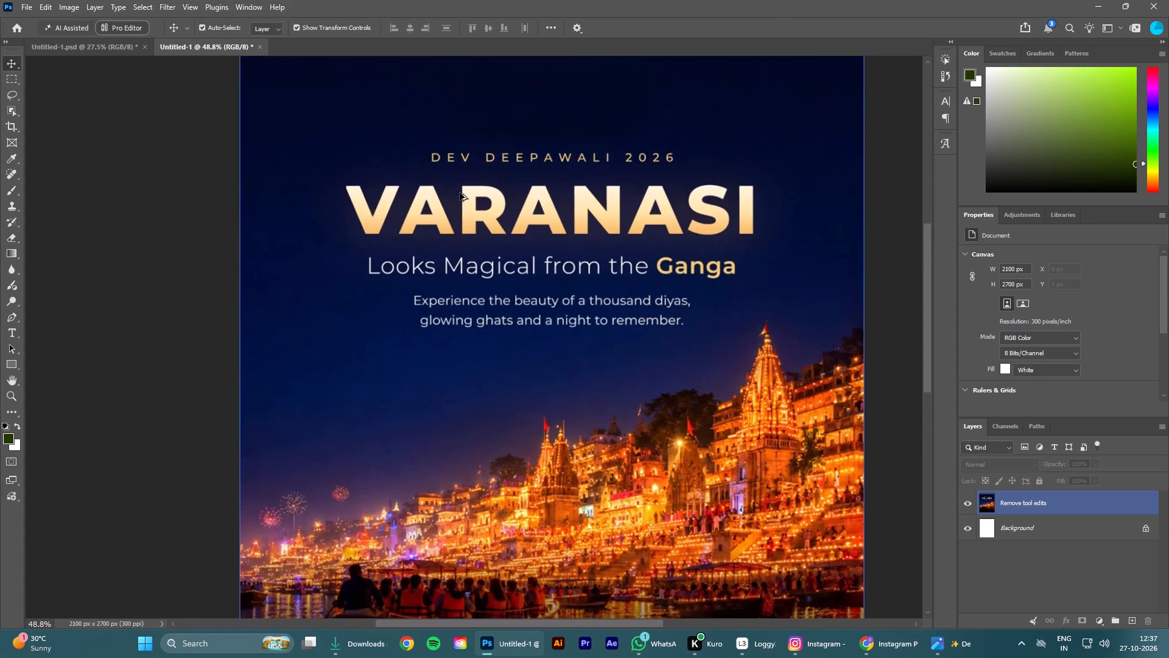
{"action": "scroll", "coordinate": [460, 193], "scroll_direction": "down", "scroll_amount": 7, "text": "alt"}
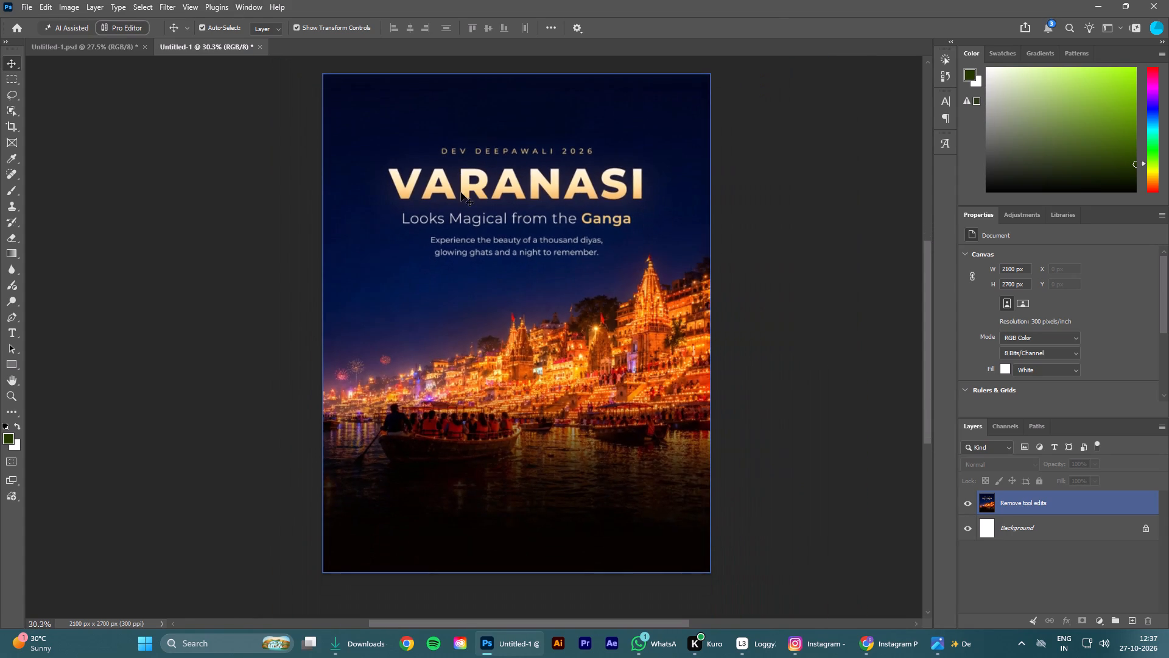
{"action": "scroll", "coordinate": [461, 193], "scroll_direction": "down", "scroll_amount": 2}
{"action": "left_click", "coordinate": [251, 264]}
{"action": "scroll", "coordinate": [250, 252], "scroll_direction": "up", "scroll_amount": 2}
{"action": "left_click", "coordinate": [202, 278]}
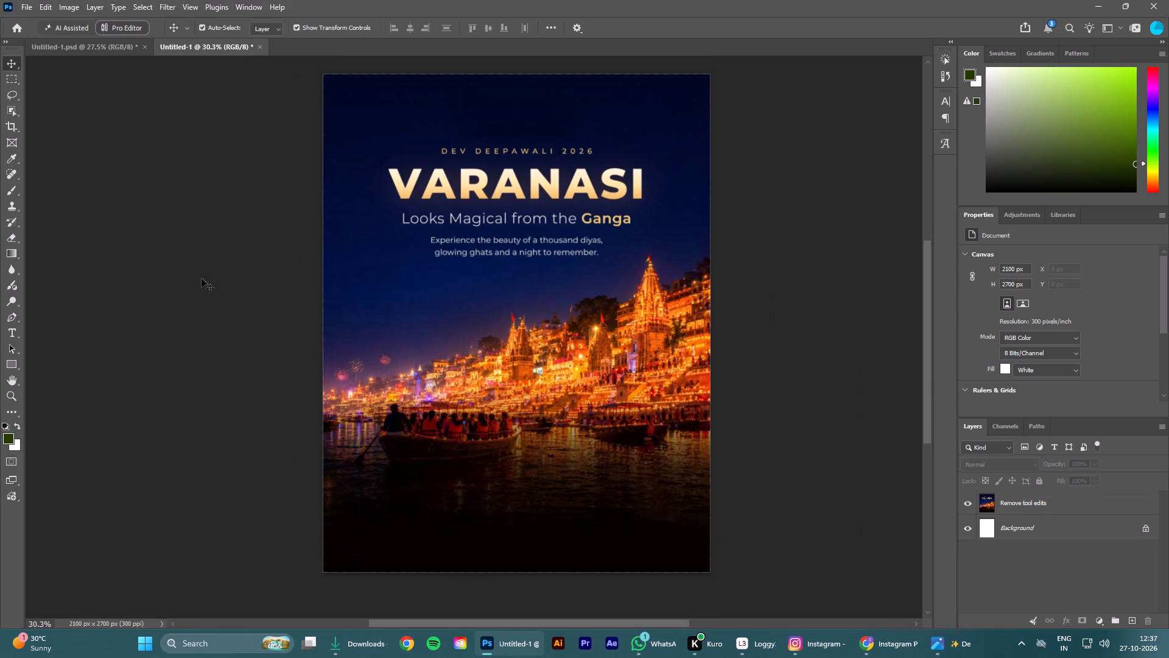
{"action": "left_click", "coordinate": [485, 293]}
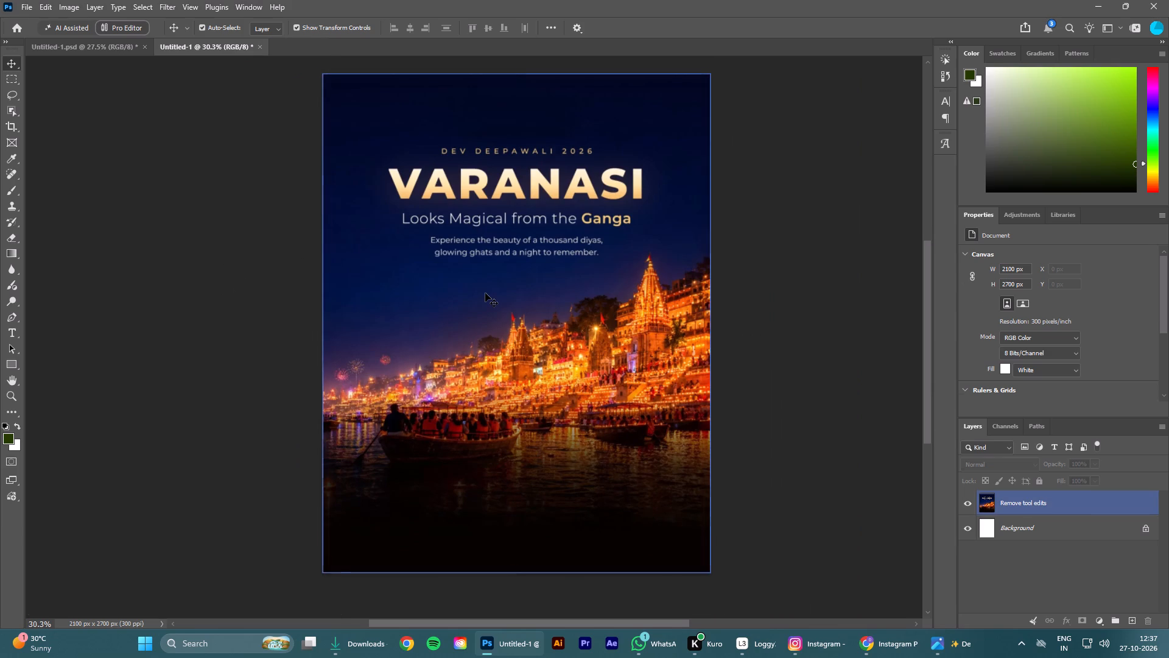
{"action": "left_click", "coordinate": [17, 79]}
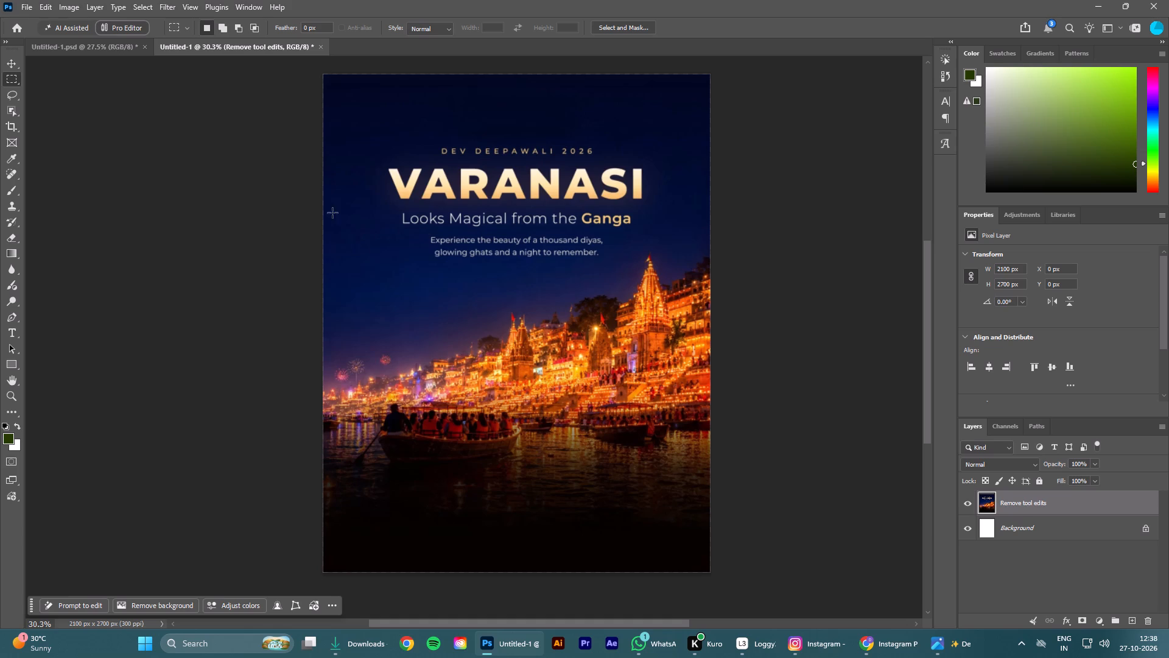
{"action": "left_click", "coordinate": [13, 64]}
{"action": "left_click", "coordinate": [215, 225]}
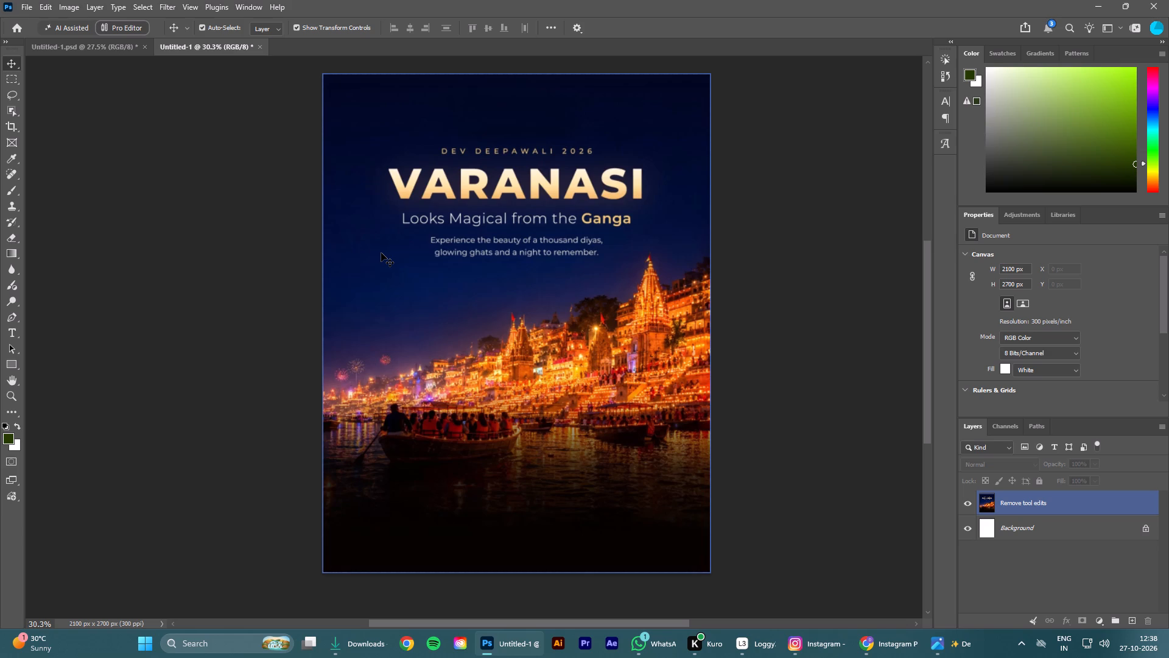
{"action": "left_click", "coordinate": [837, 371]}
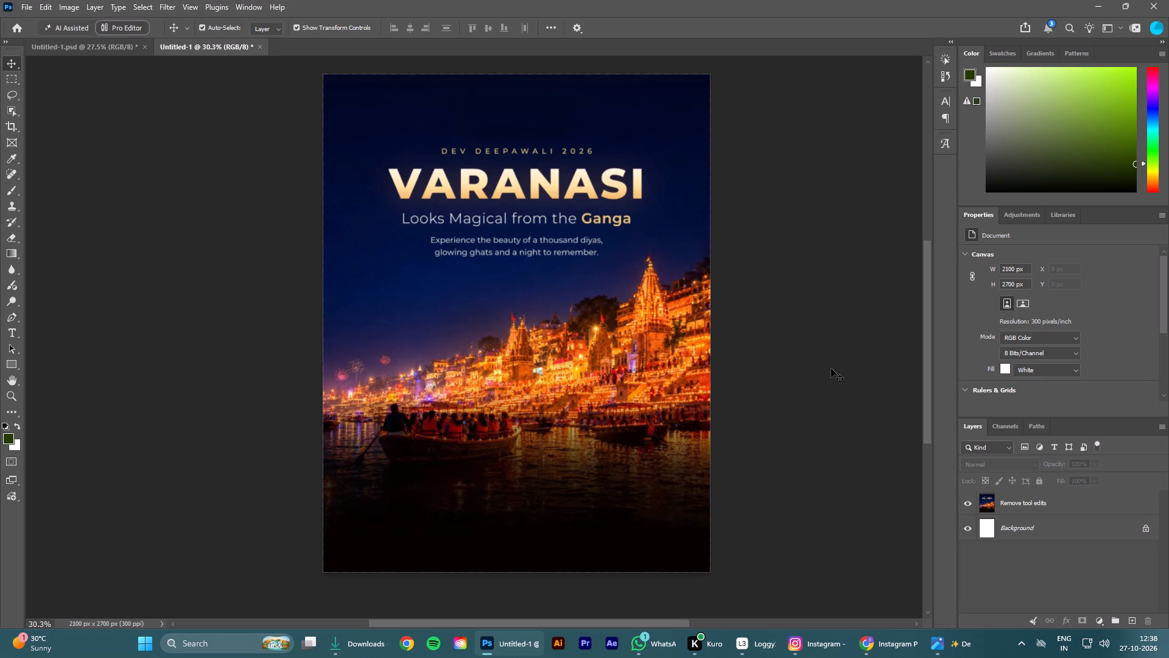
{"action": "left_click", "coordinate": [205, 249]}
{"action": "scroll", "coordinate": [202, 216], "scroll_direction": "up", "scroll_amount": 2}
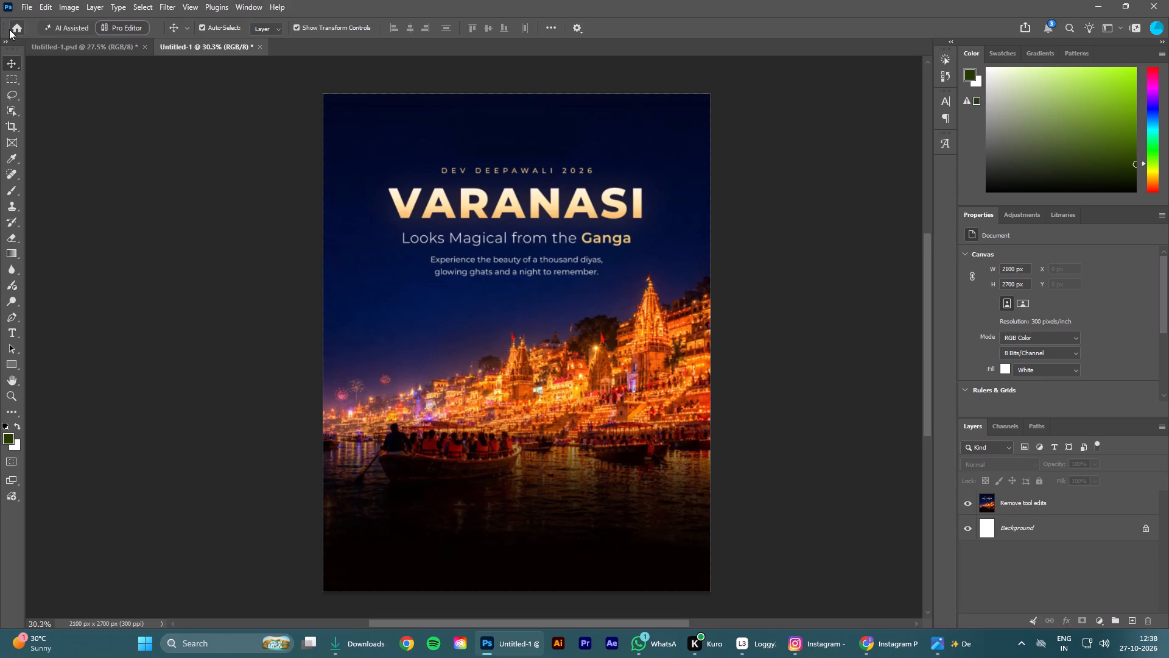
Open the recent Golden Petals hotel poster PSD to view it, and close it.
{"action": "left_click", "coordinate": [19, 24]}
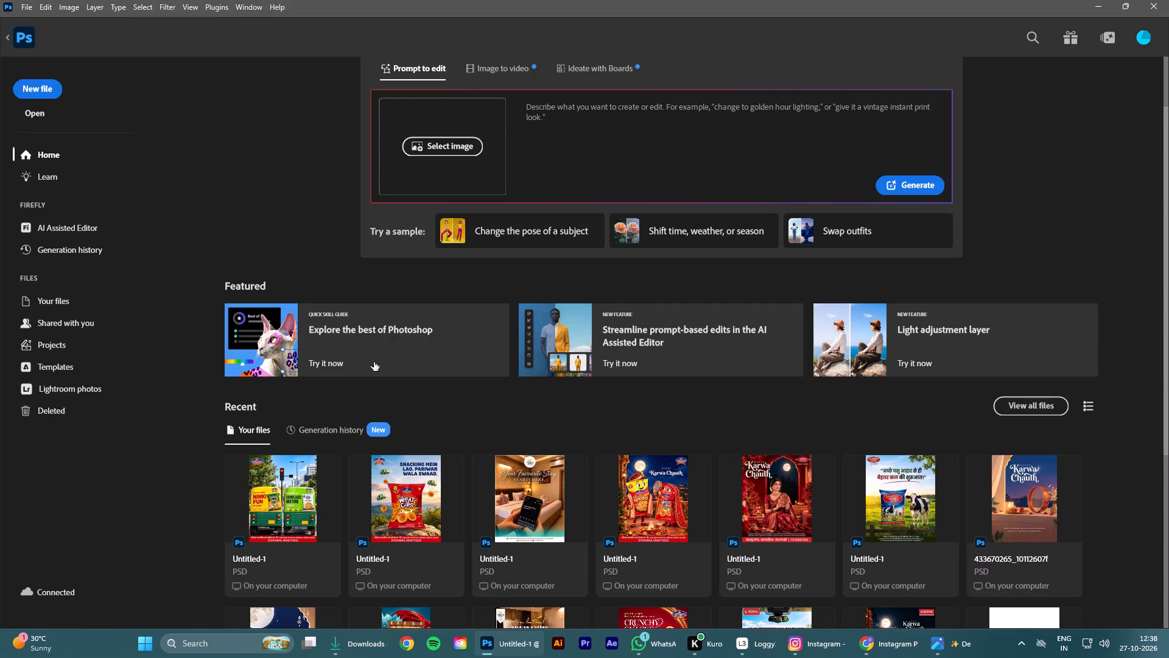
{"action": "left_click", "coordinate": [538, 497]}
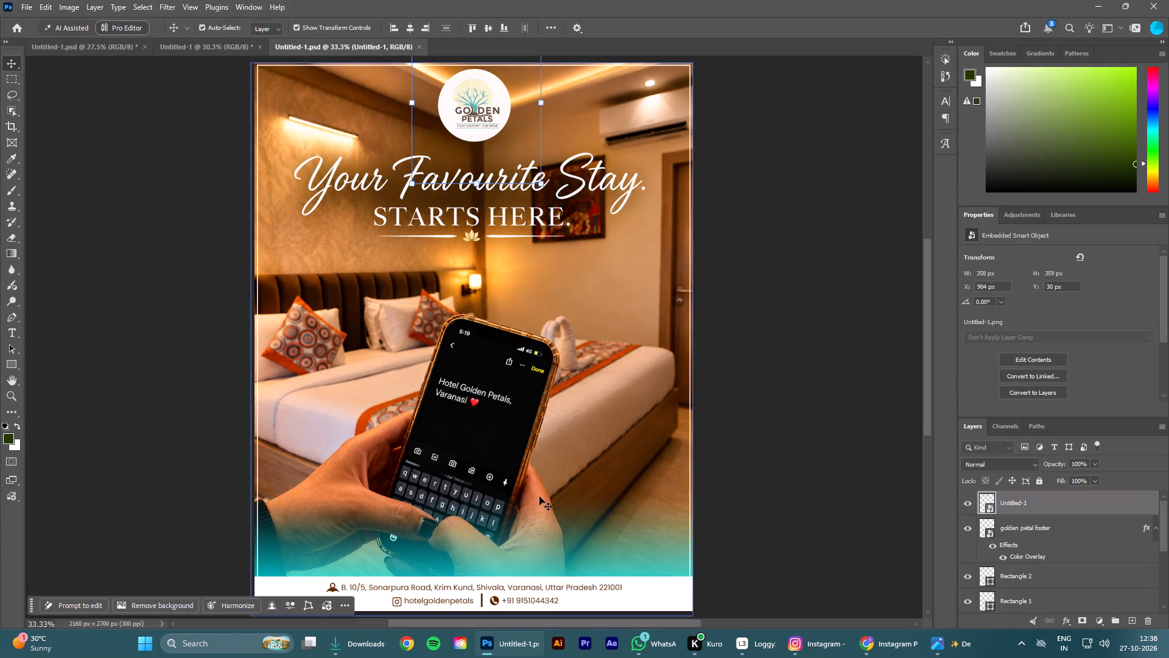
{"action": "left_click", "coordinate": [418, 46]}
Reopen the Golden Petals hotel poster PSD from the recent files.
{"action": "left_click", "coordinate": [14, 28]}
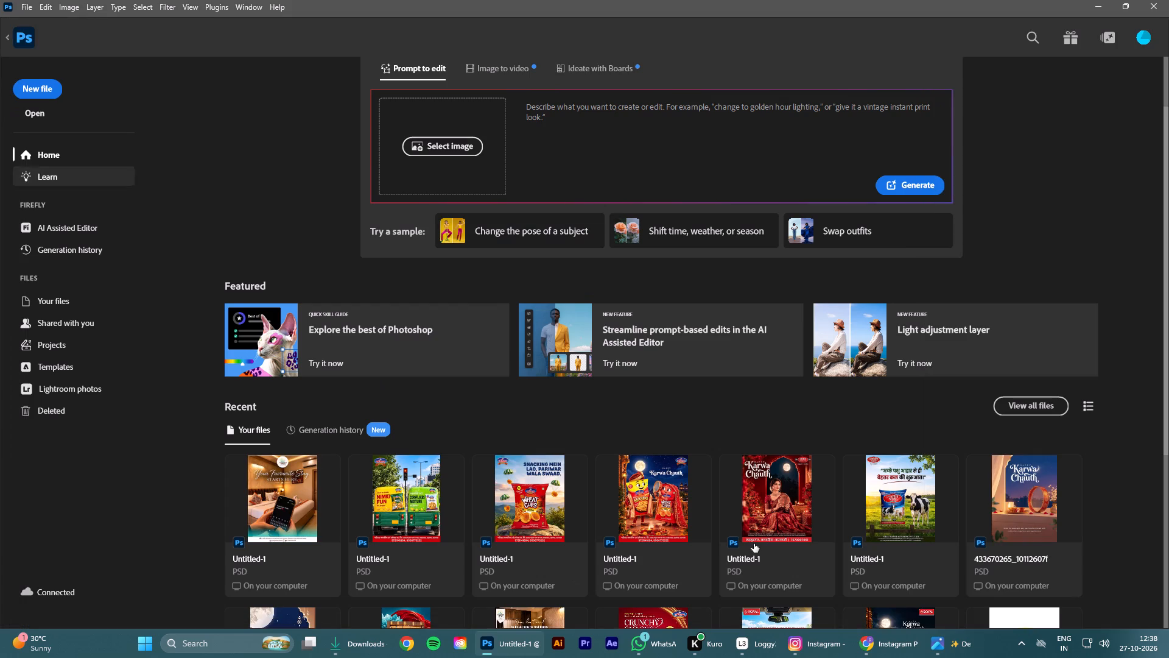
{"action": "scroll", "coordinate": [754, 544], "scroll_direction": "down", "scroll_amount": 17}
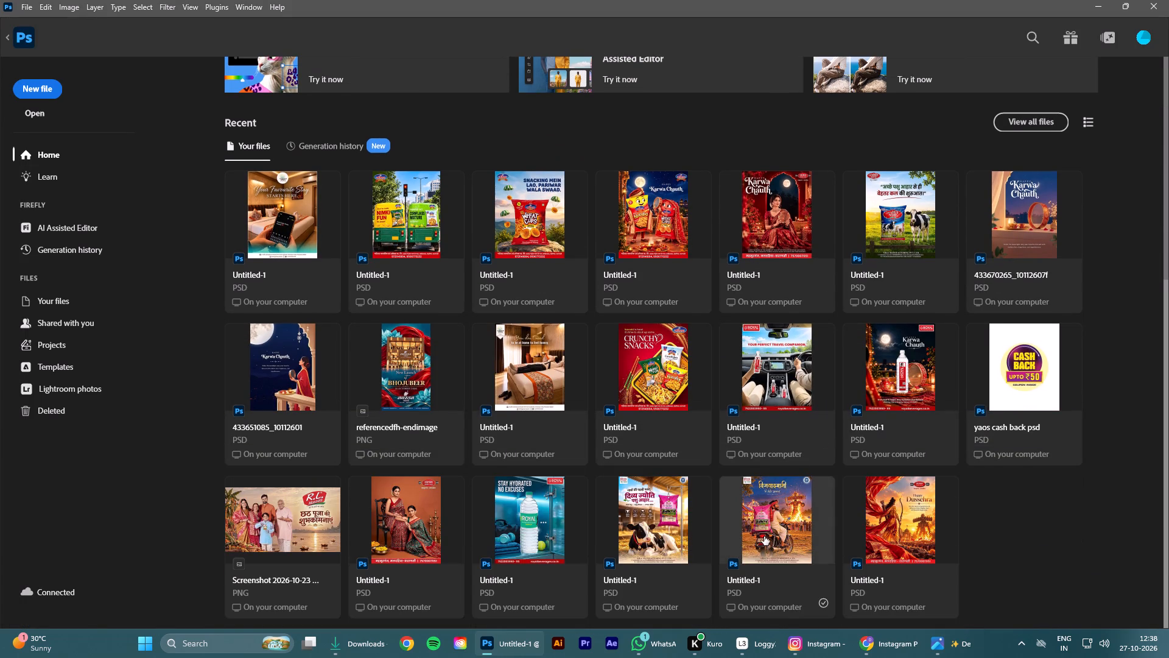
{"action": "scroll", "coordinate": [764, 536], "scroll_direction": "up", "scroll_amount": 5}
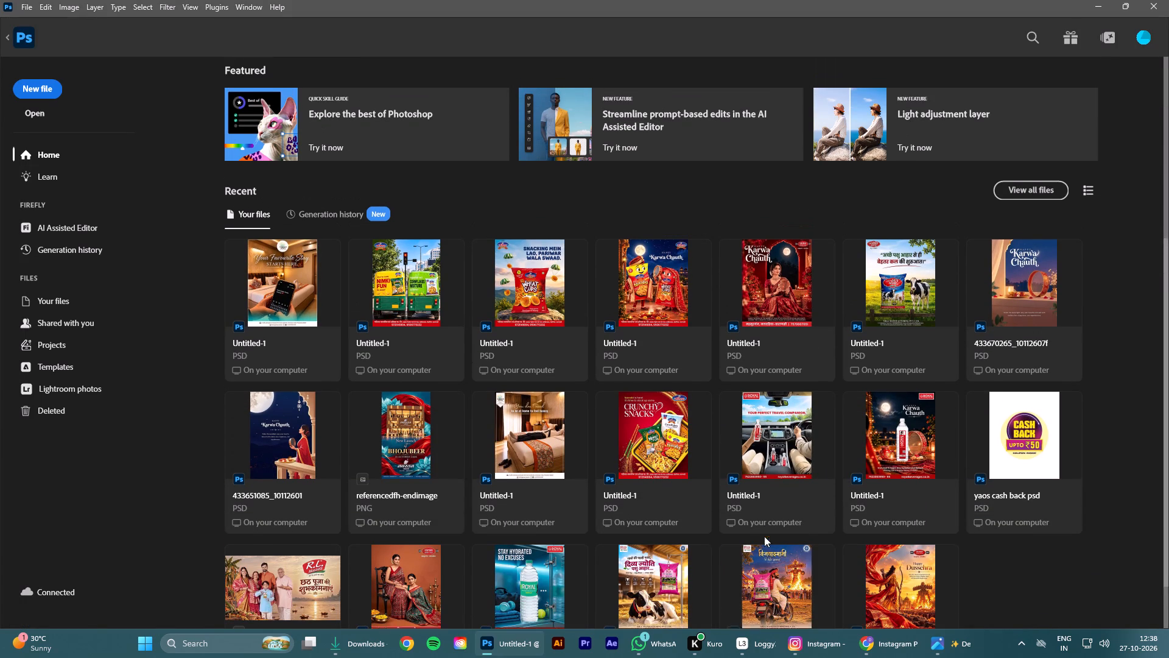
{"action": "scroll", "coordinate": [633, 498], "scroll_direction": "up", "scroll_amount": 2}
{"action": "left_click", "coordinate": [281, 324]}
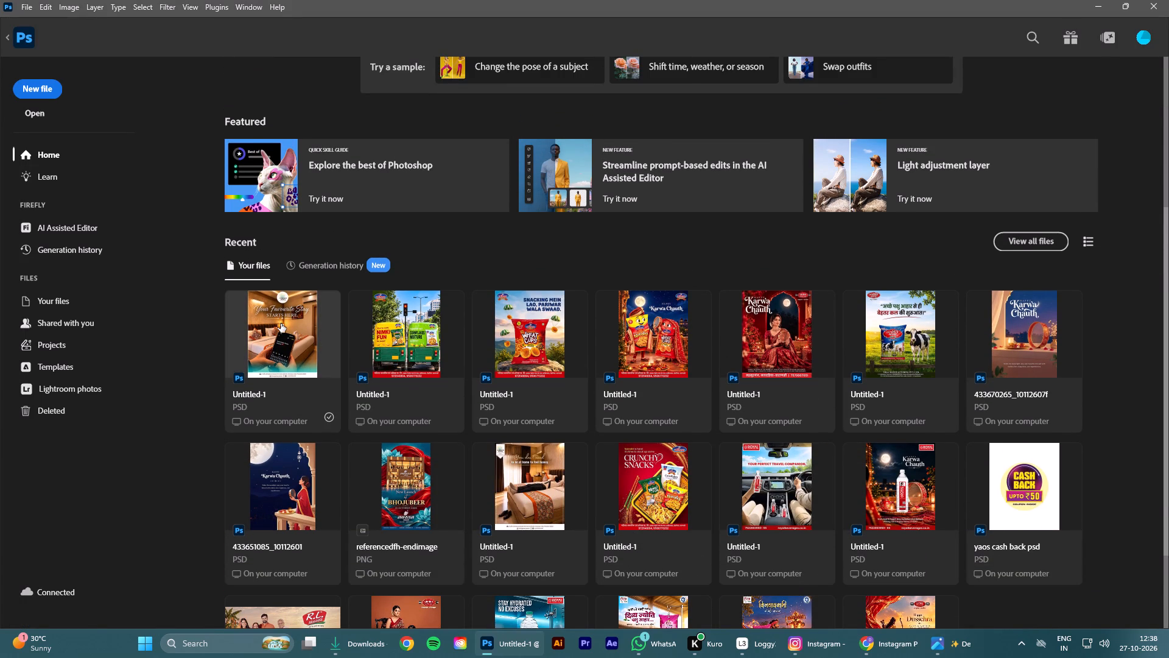
{"action": "left_click", "coordinate": [884, 481]}
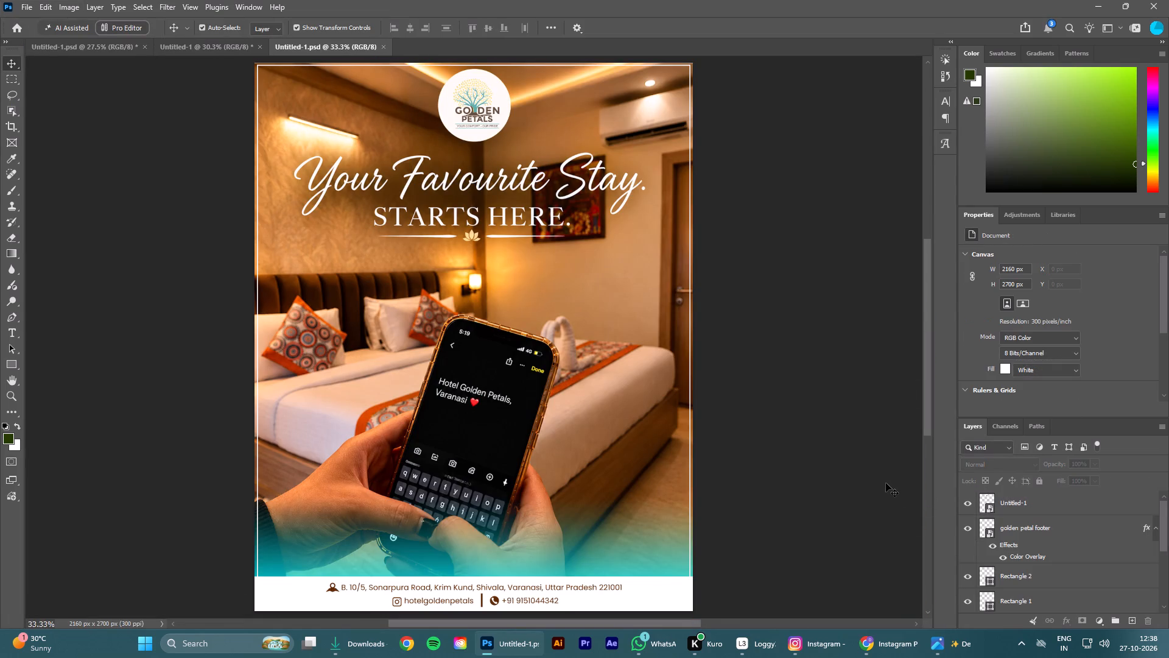
Copy the golden petal footer, Rectangle 2, Rectangle 1 and hidden golden petal logo layers together from the hotel poster.
{"action": "scroll", "coordinate": [1069, 593], "scroll_direction": "down", "scroll_amount": 2}
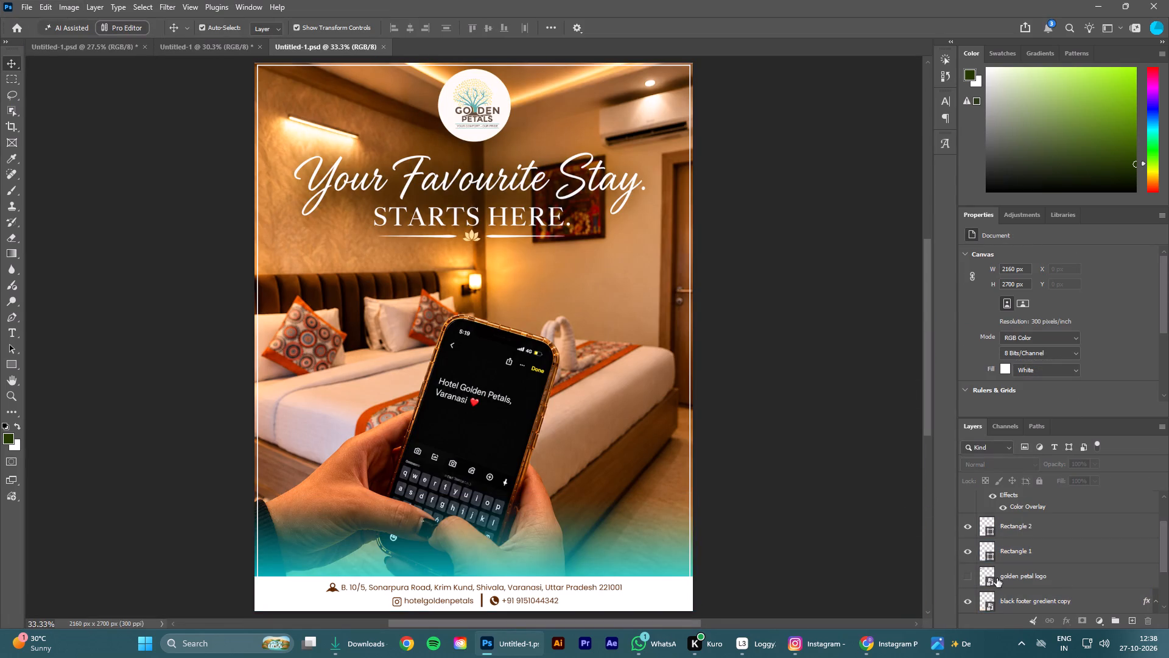
{"action": "left_click", "coordinate": [969, 574]}
{"action": "left_click", "coordinate": [969, 574]}
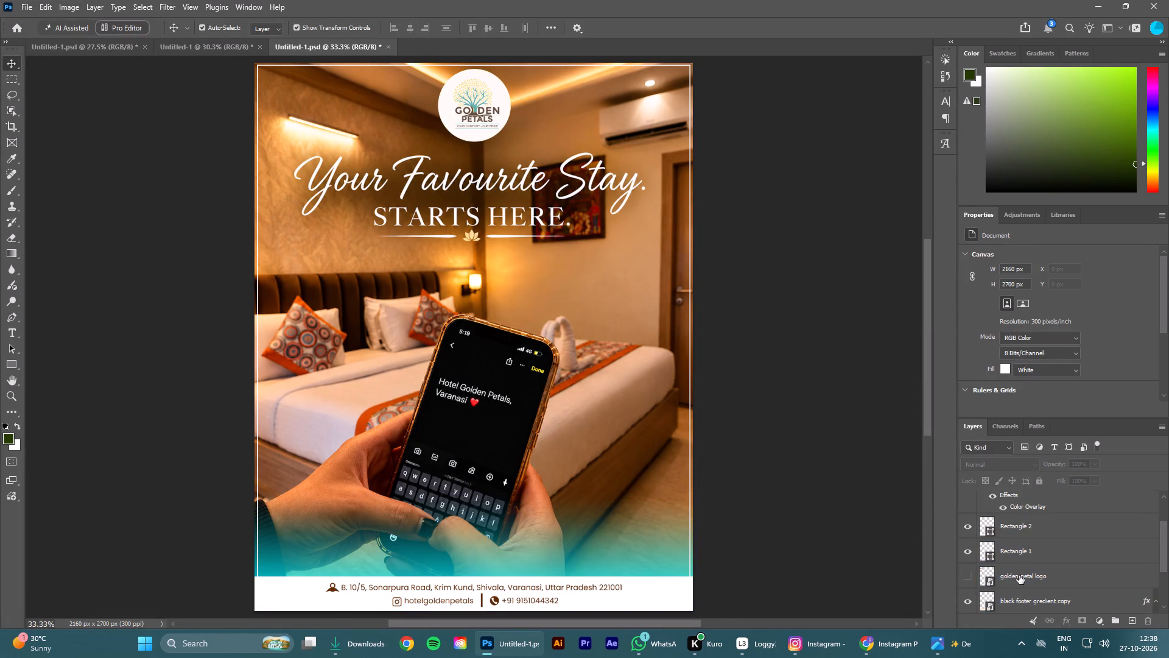
{"action": "left_click", "coordinate": [1019, 575]}
{"action": "scroll", "coordinate": [1019, 569], "scroll_direction": "up", "scroll_amount": 6}
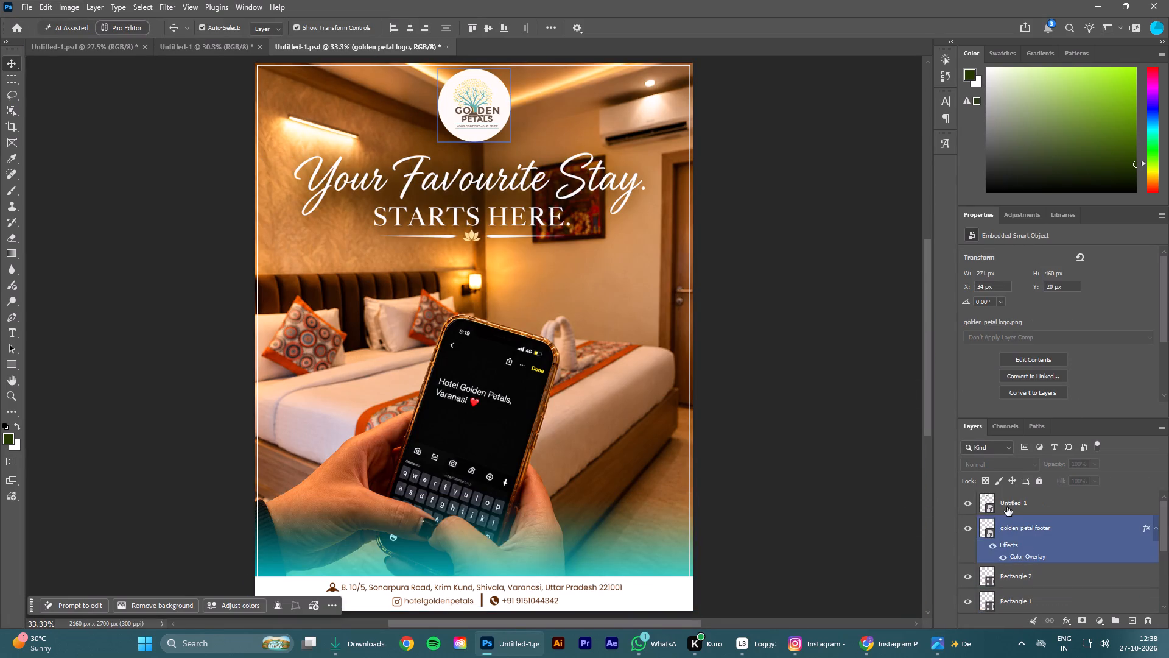
{"action": "double_click", "coordinate": [966, 502]}
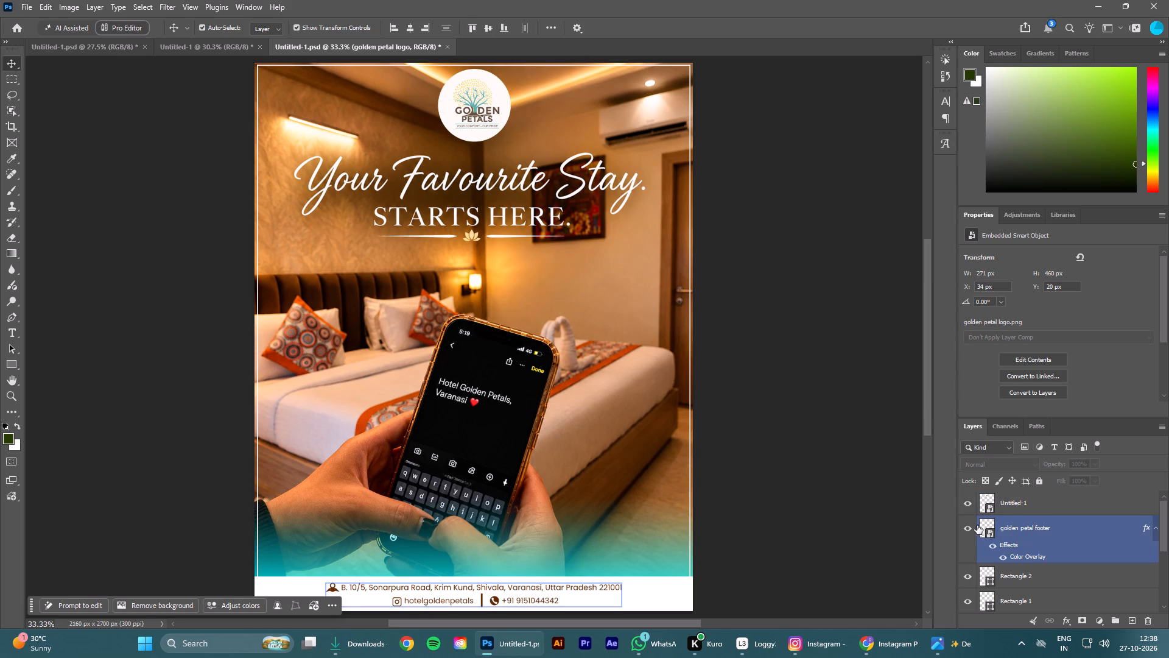
{"action": "double_click", "coordinate": [966, 524]}
{"action": "left_click", "coordinate": [1019, 527], "text": "ctrl"}
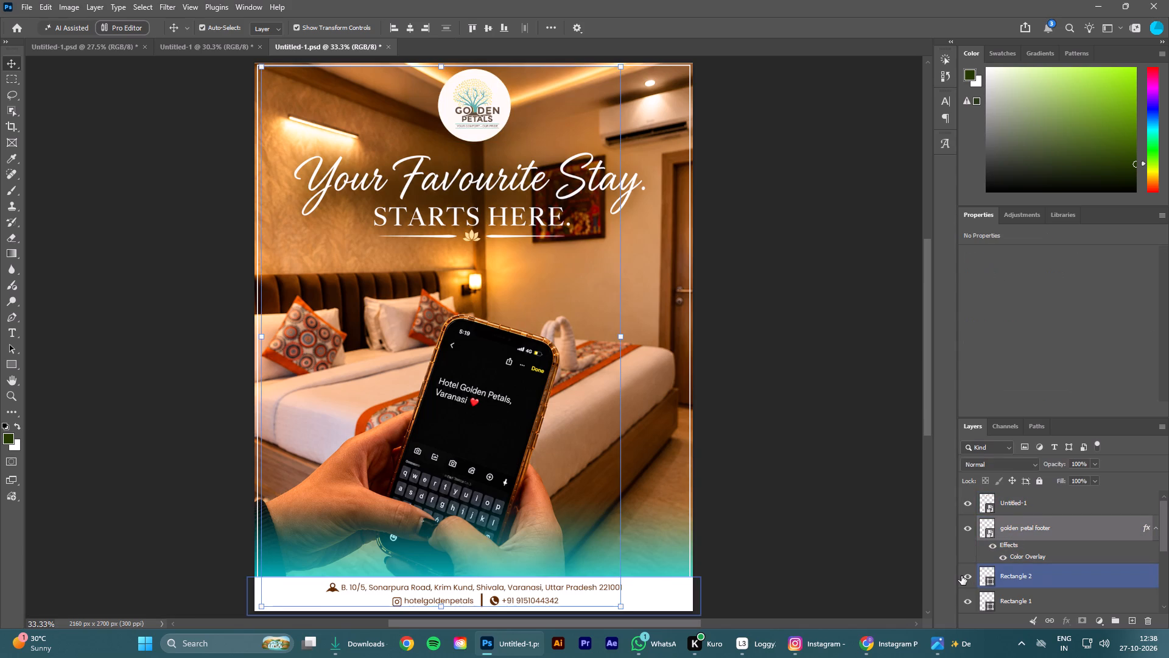
{"action": "double_click", "coordinate": [961, 576]}
{"action": "left_click", "coordinate": [1030, 579], "text": "ctrl"}
{"action": "scroll", "coordinate": [1048, 579], "scroll_direction": "down", "scroll_amount": 2}
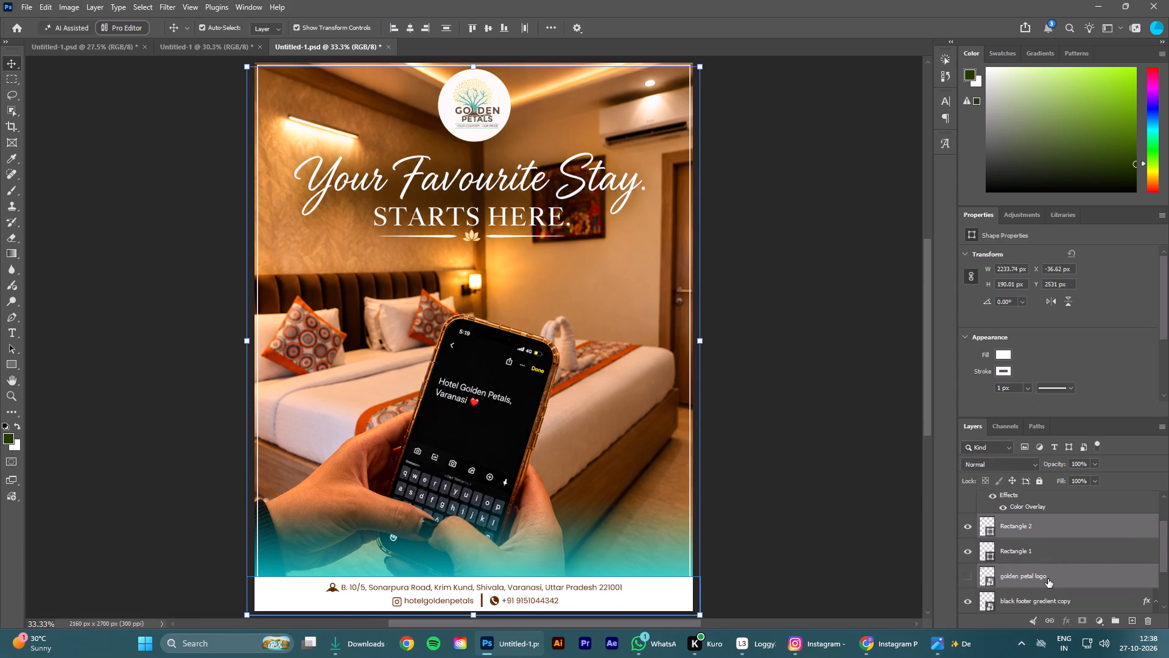
{"action": "double_click", "coordinate": [970, 550]}
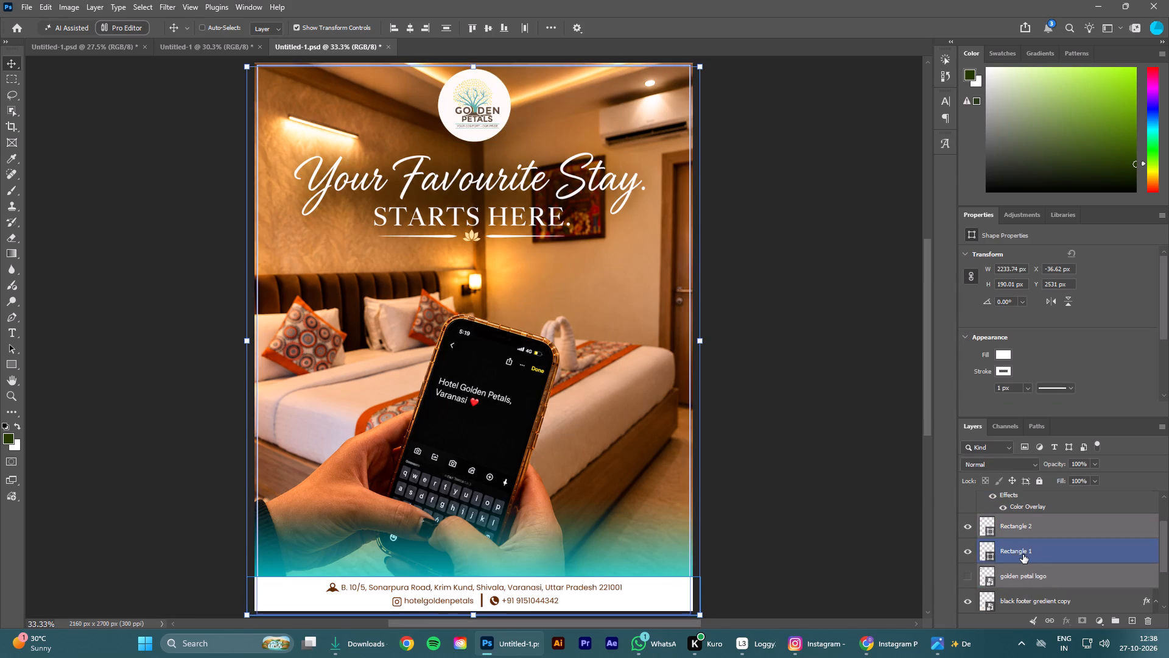
{"action": "left_click", "coordinate": [1023, 554], "text": "ctrl"}
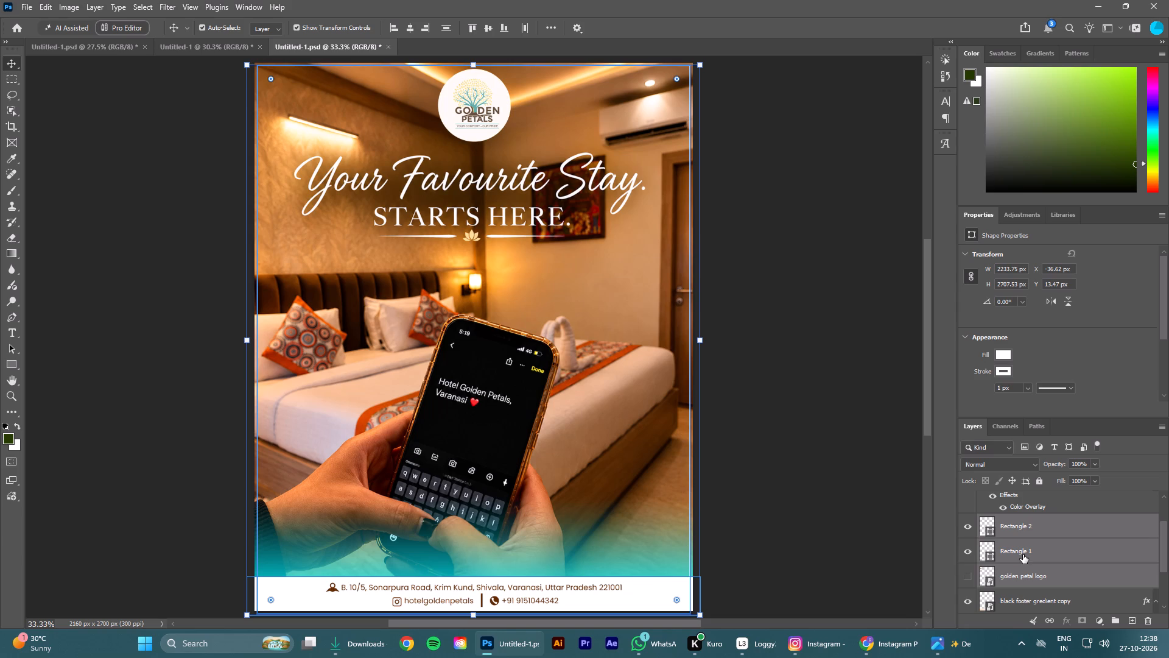
{"action": "key", "text": "ctrl+c"}
Paste the copied branding layers in place into the Varanasi Dev Deepawali poster and deselect them.
{"action": "left_click", "coordinate": [202, 49]}
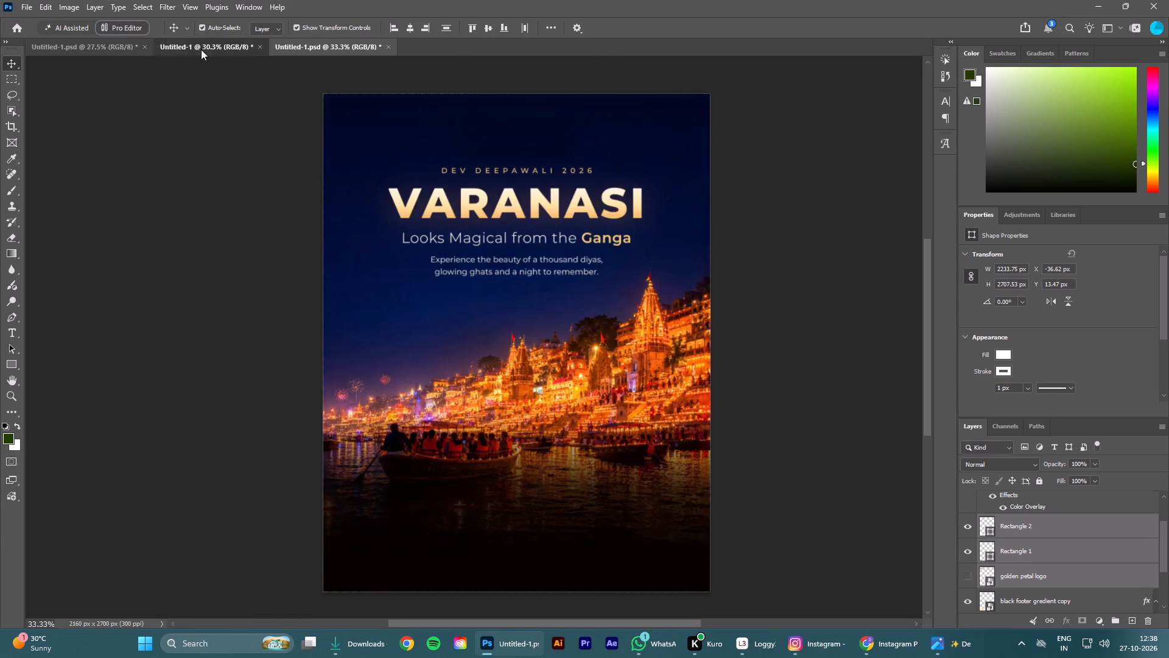
{"action": "key", "text": "ctrl+shift+v"}
{"action": "left_click", "coordinate": [848, 226]}
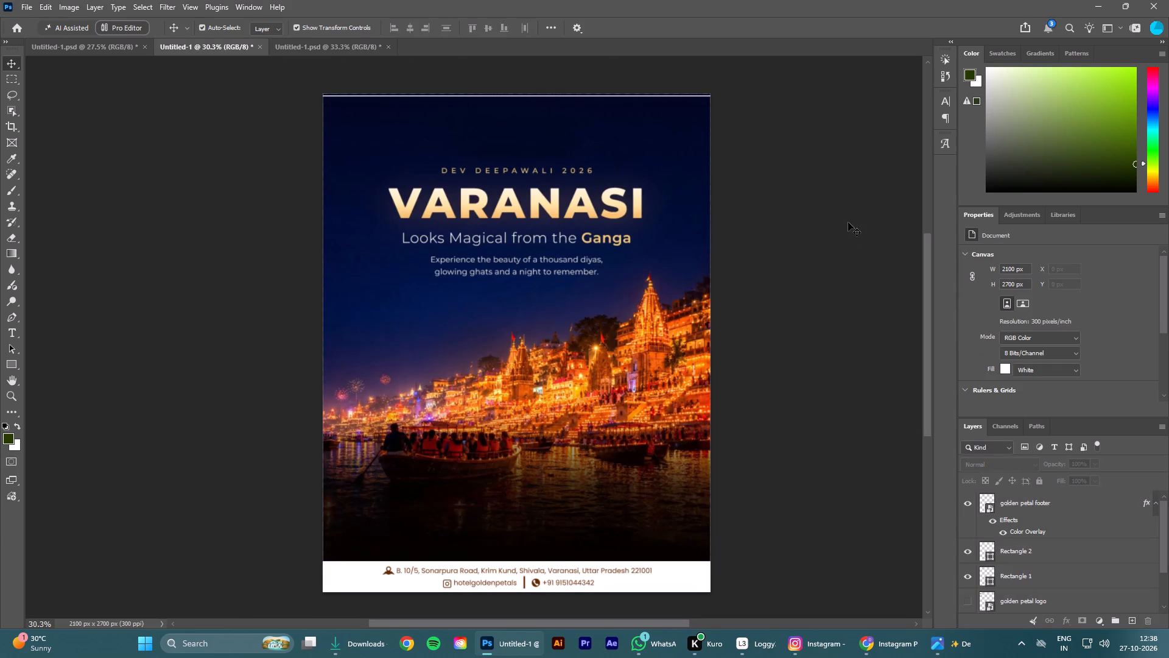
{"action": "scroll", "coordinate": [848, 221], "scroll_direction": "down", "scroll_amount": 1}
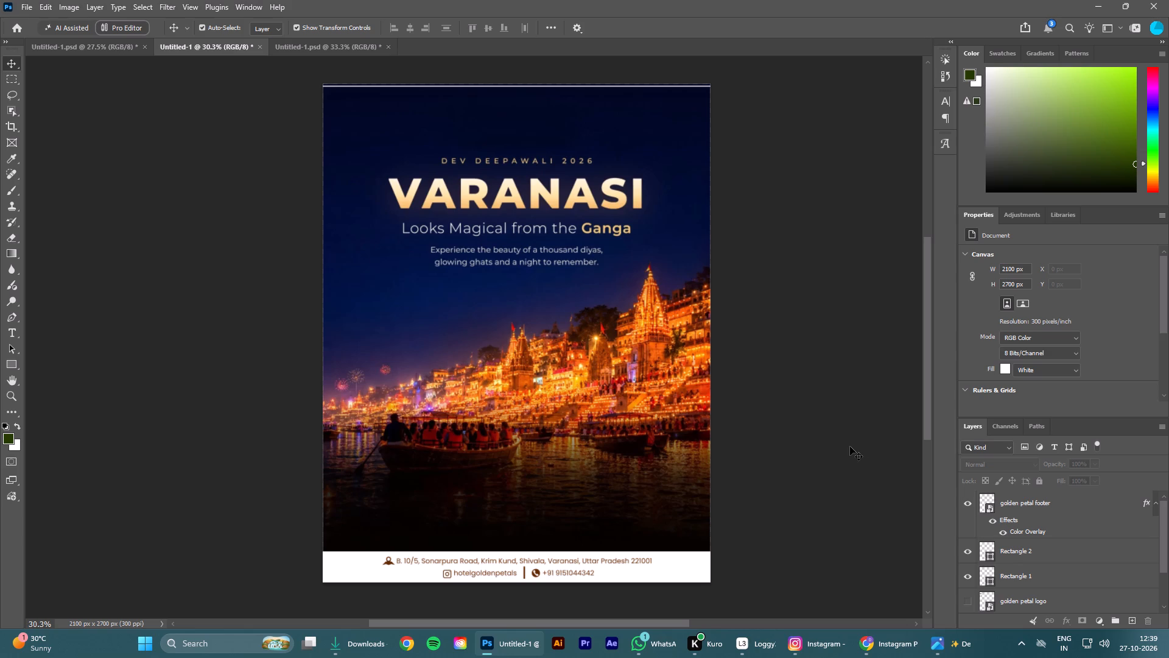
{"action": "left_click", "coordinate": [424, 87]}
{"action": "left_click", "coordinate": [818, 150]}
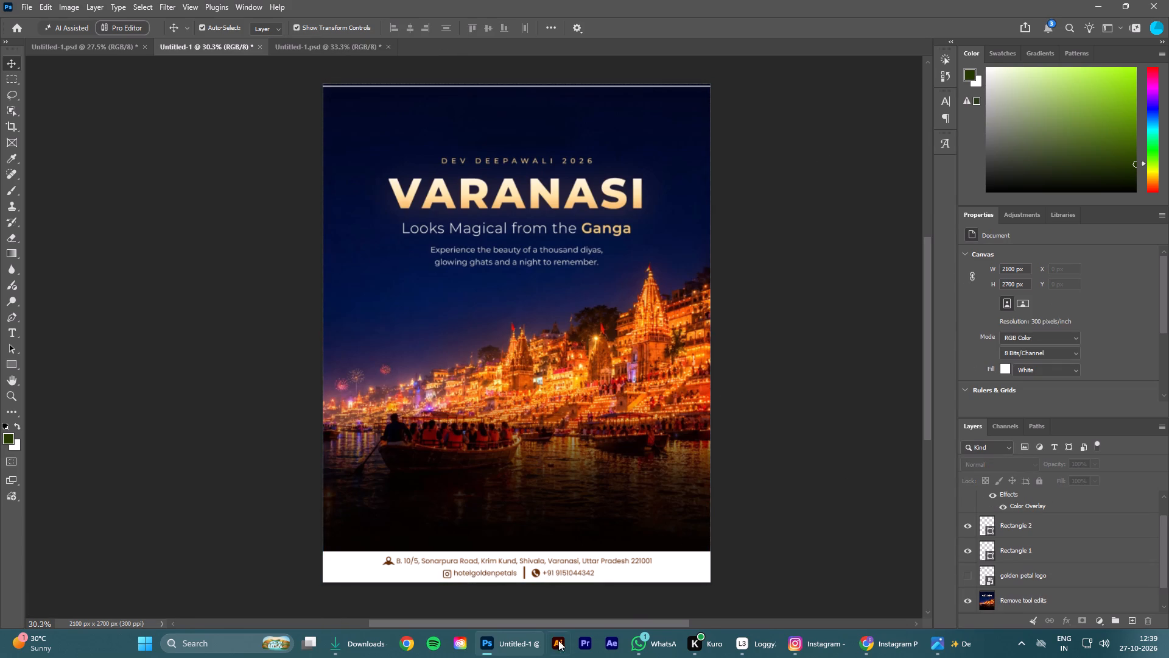
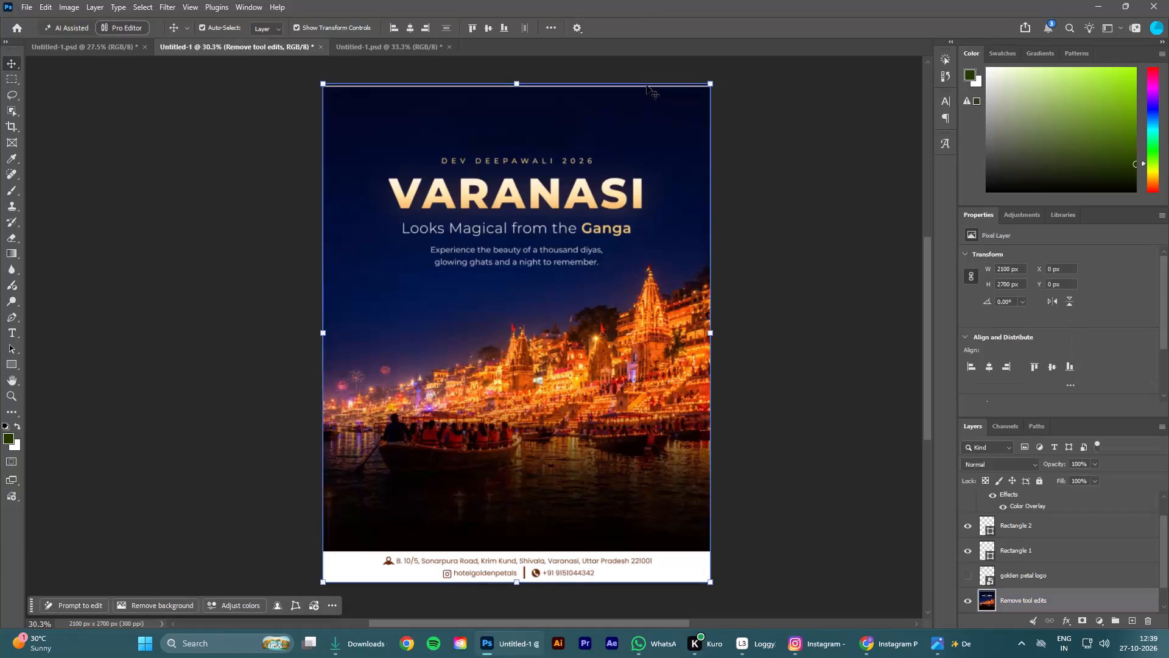
Toggle the visibility of the golden petal footer, Rectangle 2 and Rectangle 1 layers off and on to check what each contains.
{"action": "left_click", "coordinate": [769, 121]}
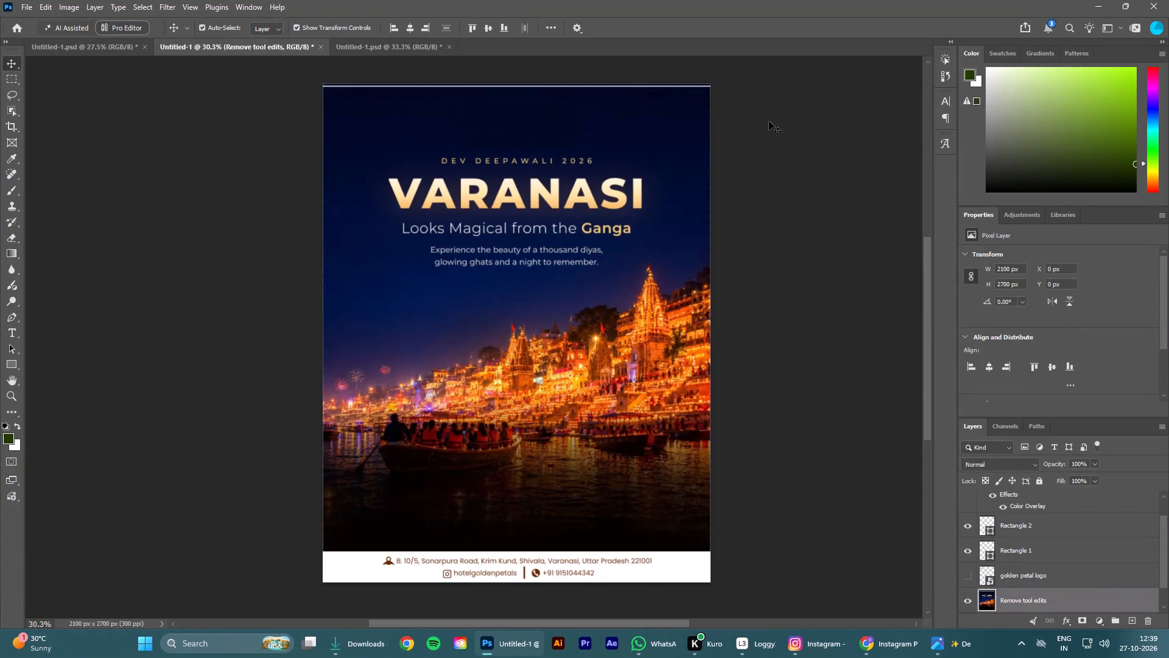
{"action": "scroll", "coordinate": [1020, 557], "scroll_direction": "up", "scroll_amount": 6}
{"action": "double_click", "coordinate": [963, 506]}
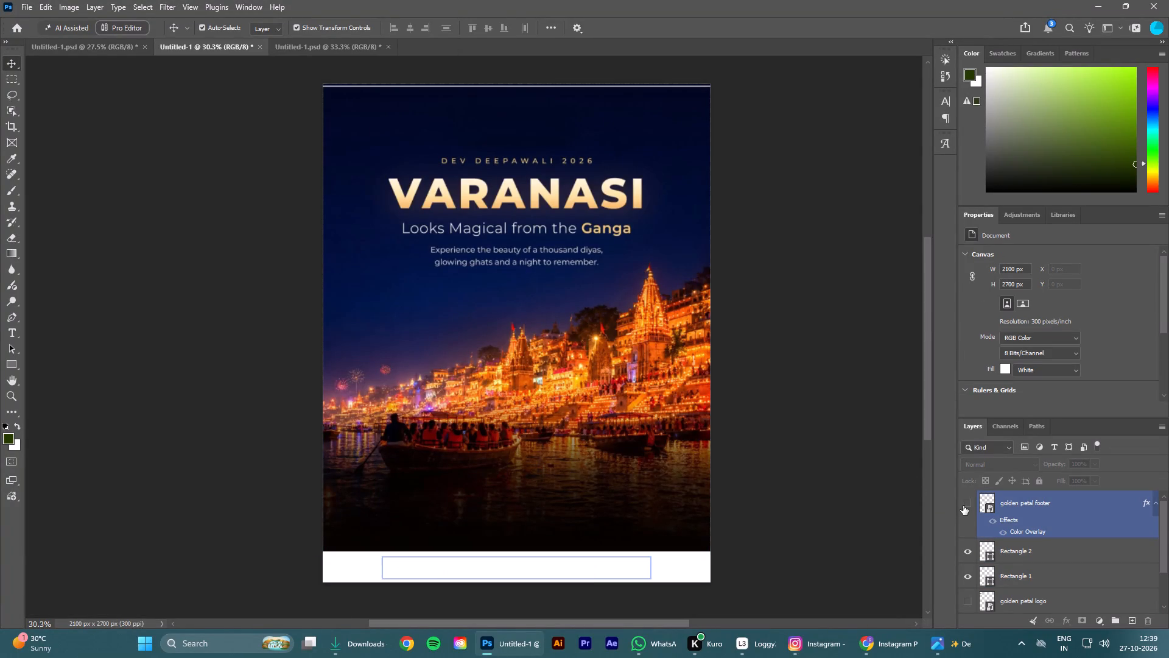
{"action": "double_click", "coordinate": [966, 505]}
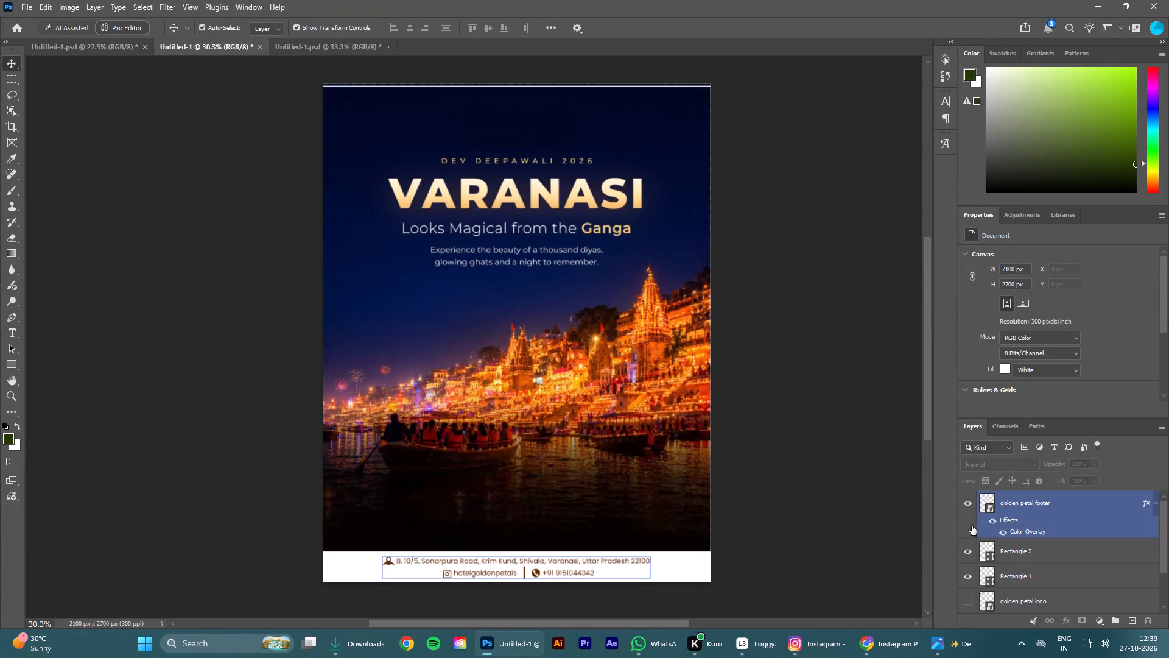
{"action": "left_click", "coordinate": [966, 501]}
{"action": "left_click", "coordinate": [966, 501]}
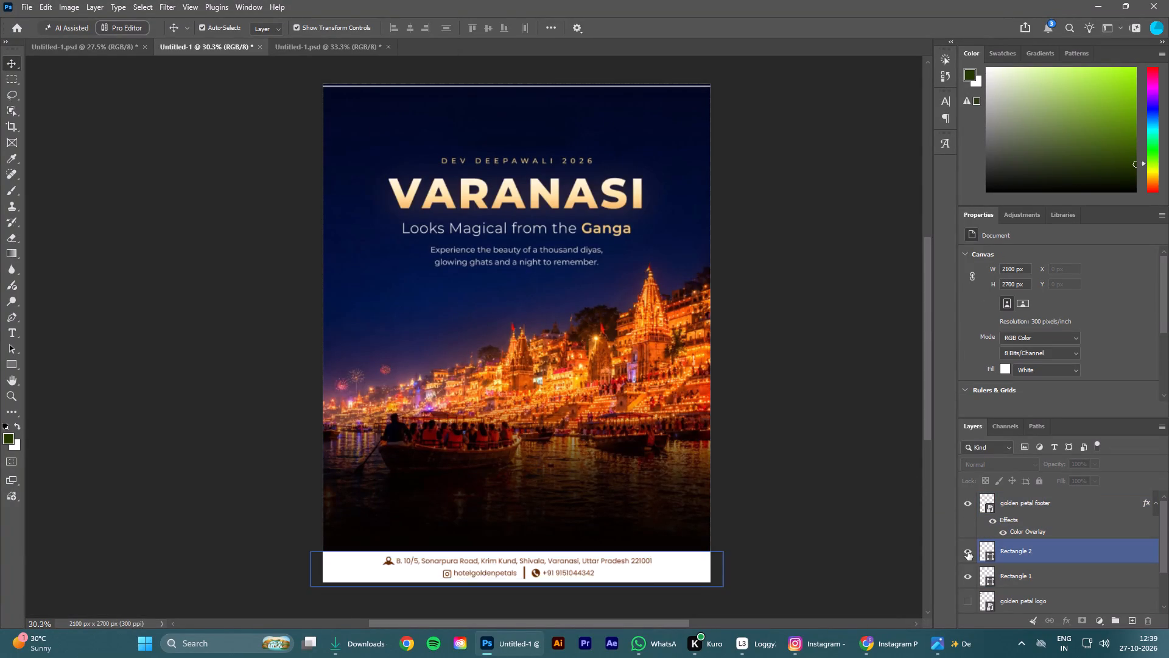
{"action": "left_click", "coordinate": [967, 551]}
{"action": "left_click", "coordinate": [967, 551]}
{"action": "left_click", "coordinate": [968, 573]}
{"action": "left_click", "coordinate": [968, 573]}
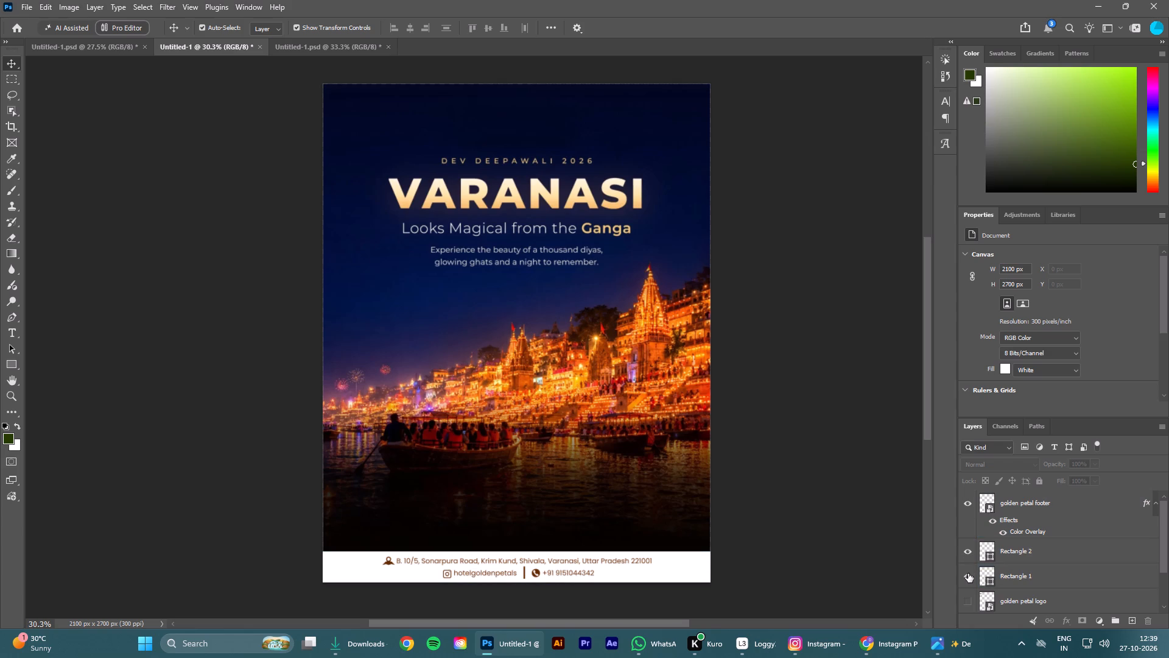
Scale the Rectangle 1 frame outline down proportionally about its centre to about 95.7% so it sits inside the poster edges.
{"action": "left_click", "coordinate": [1029, 580]}
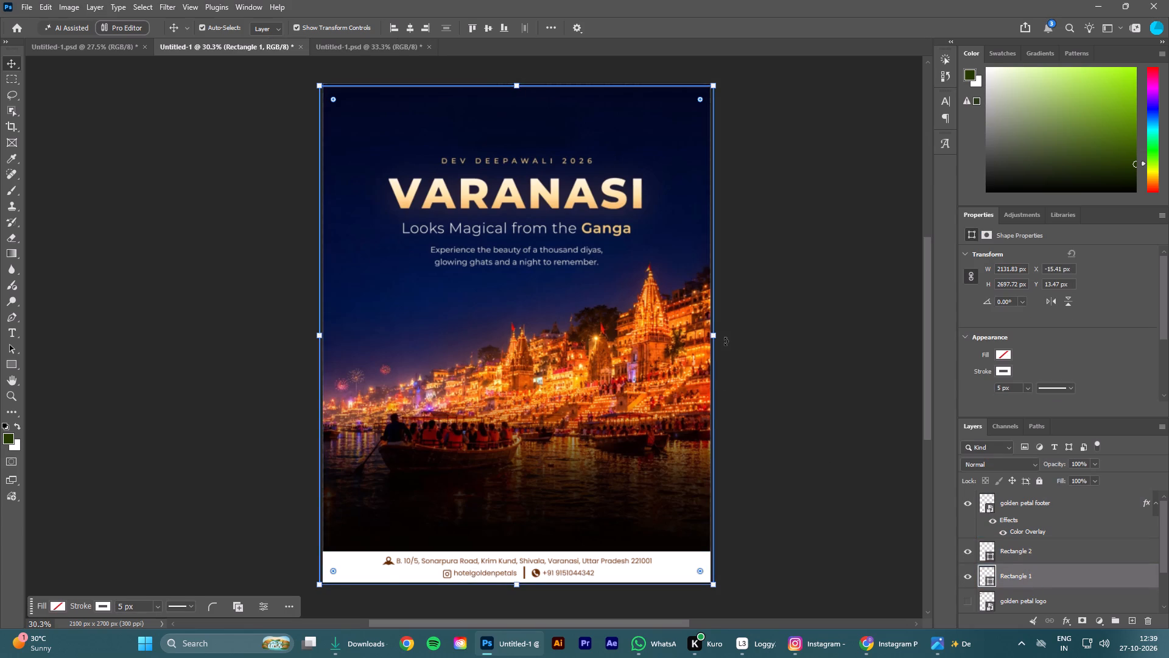
{"action": "left_click", "coordinate": [709, 339]}
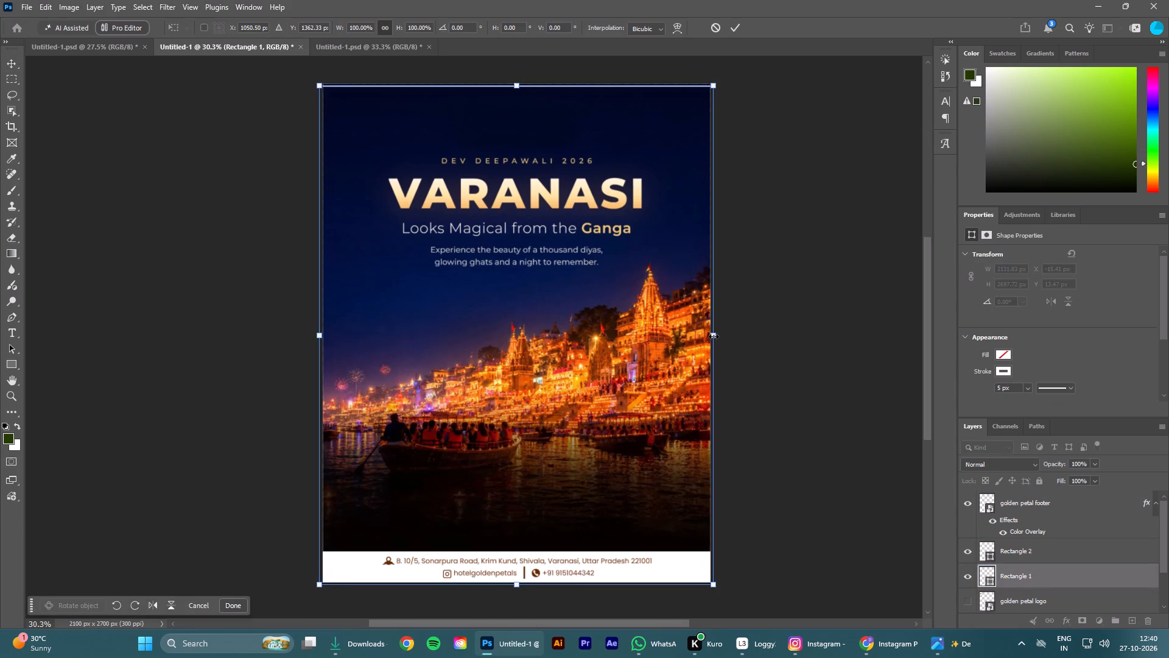
{"action": "left_click_drag", "start_coordinate": [714, 336], "coordinate": [705, 339], "text": "alt"}
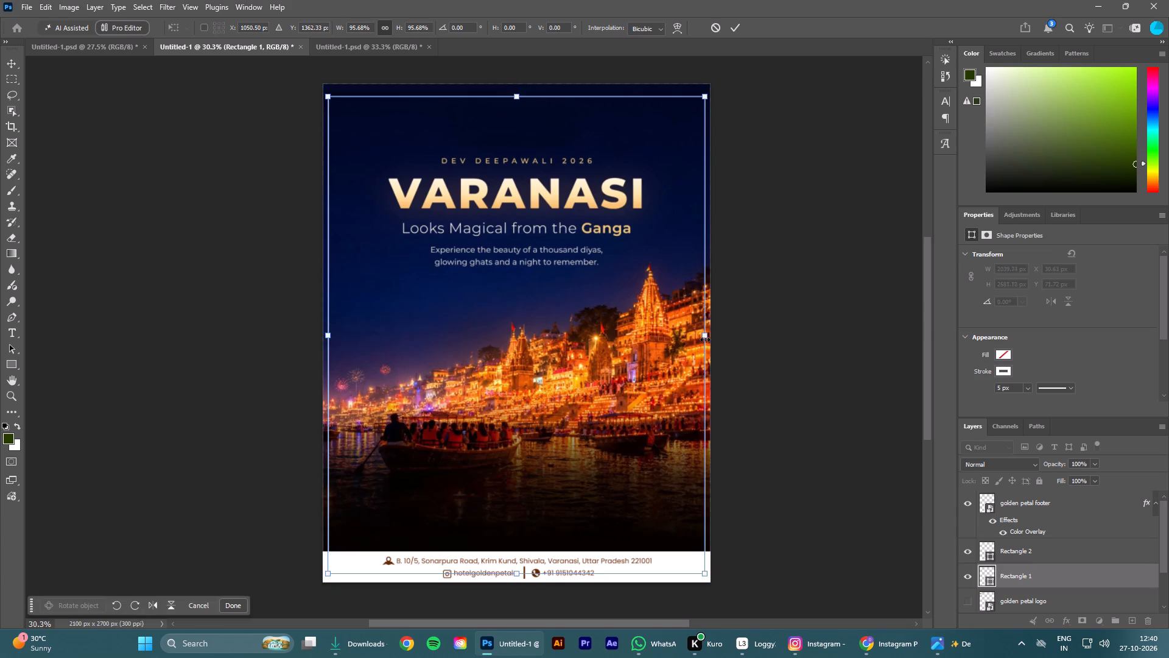
Stretch the Rectangle 1 frame's top edge upward so the outline is about 2617 px tall.
{"action": "left_click_drag", "start_coordinate": [515, 97], "coordinate": [515, 91], "text": "shift"}
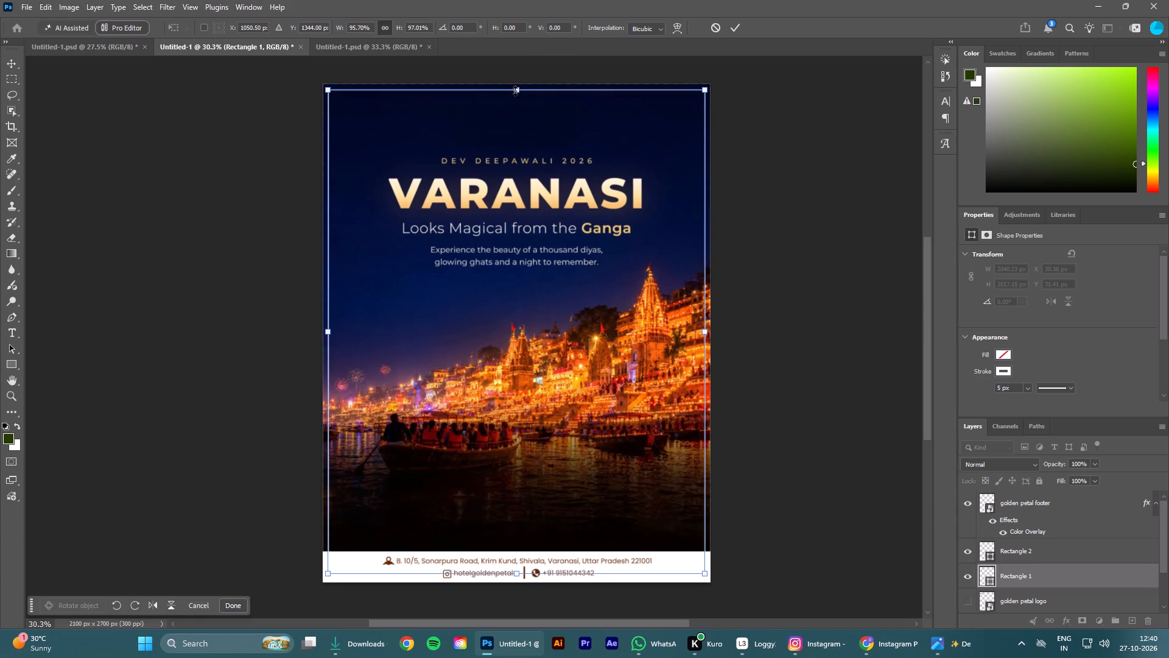
{"action": "left_click", "coordinate": [735, 23]}
{"action": "left_click", "coordinate": [809, 171]}
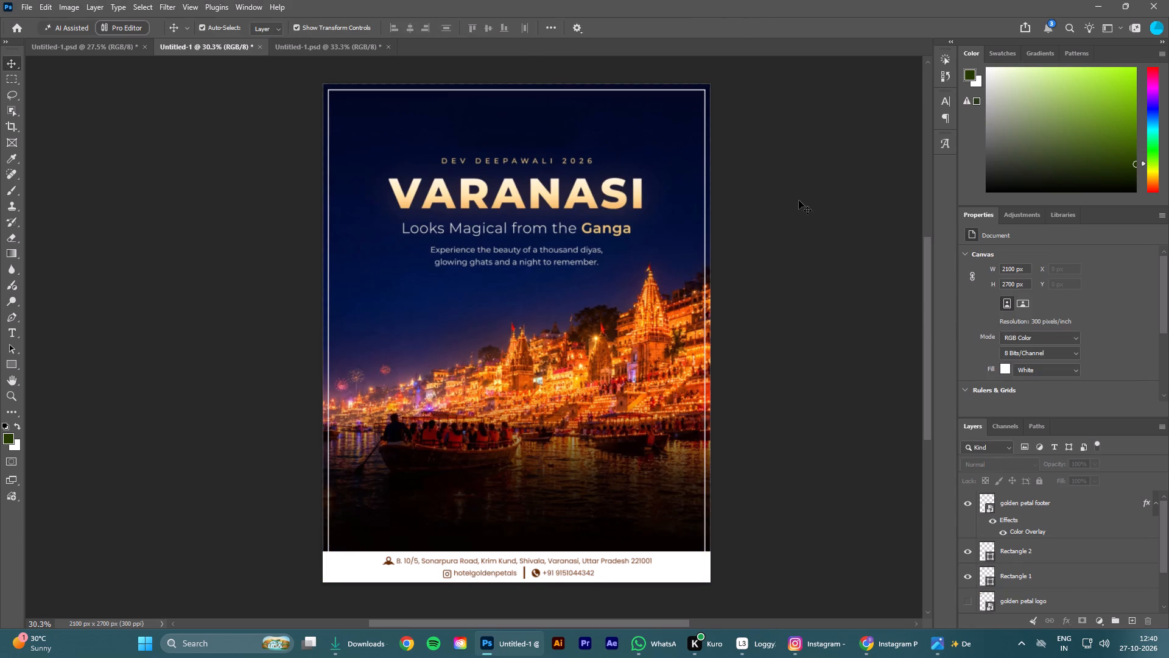
Scale the Rectangle 1 frame up proportionally about its centre to about 101.55%, roughly 2077 x 2663 px, close to the poster edges.
{"action": "left_click", "coordinate": [529, 90]}
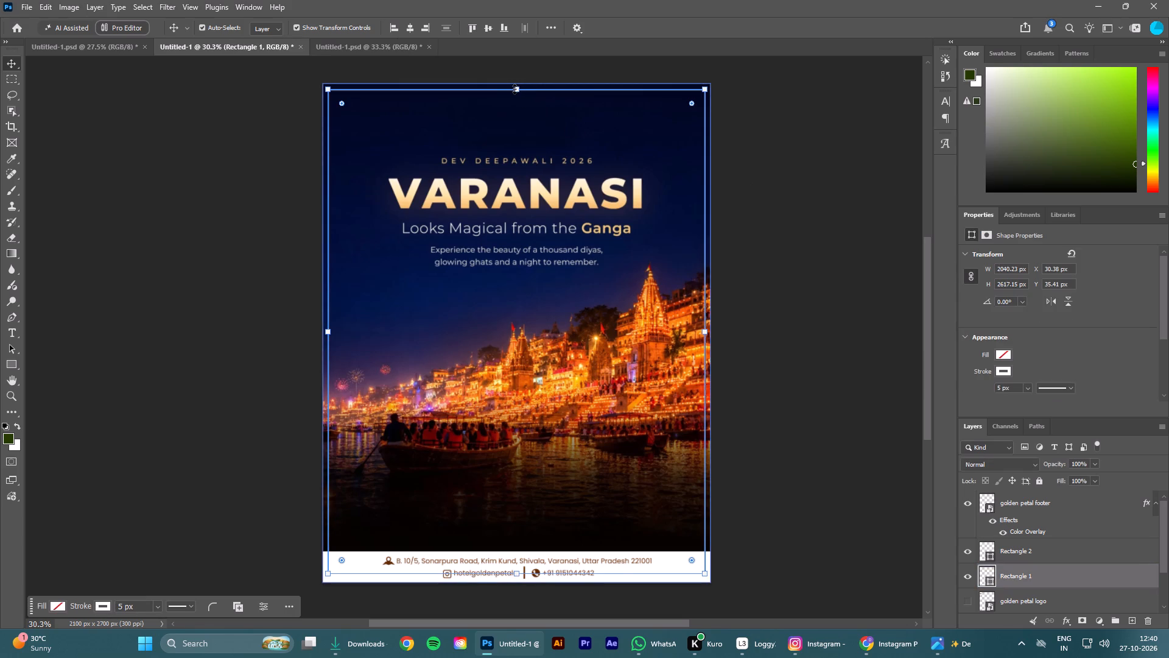
{"action": "left_click", "coordinate": [706, 90], "text": "alt"}
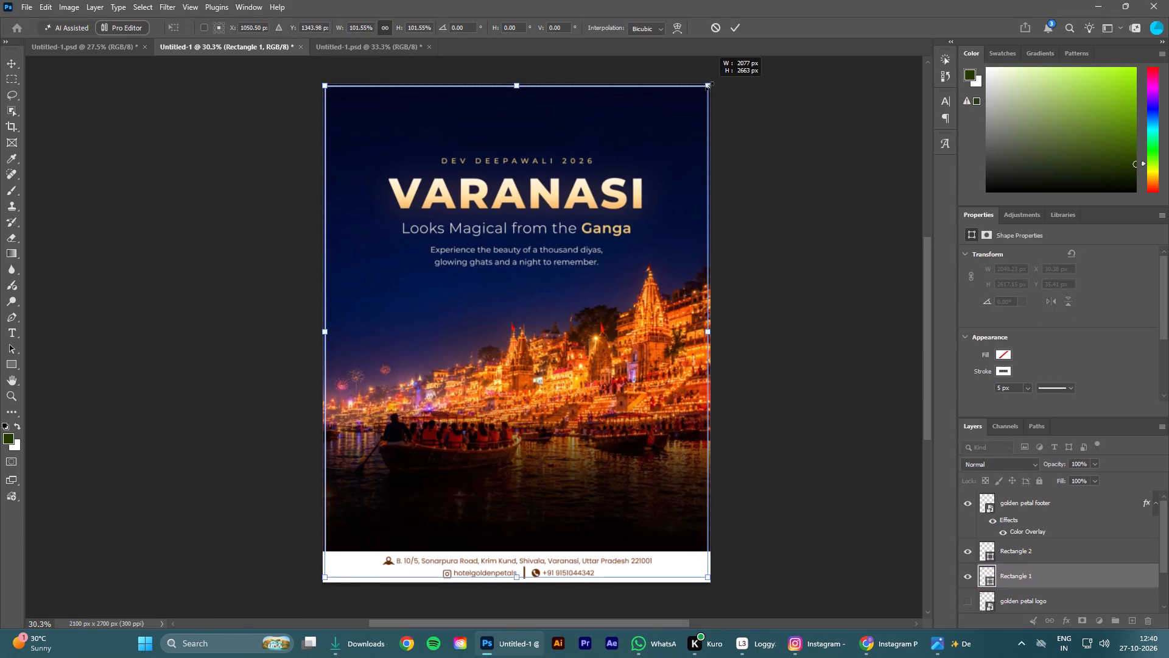
{"action": "left_click", "coordinate": [735, 26]}
{"action": "left_click", "coordinate": [810, 185]}
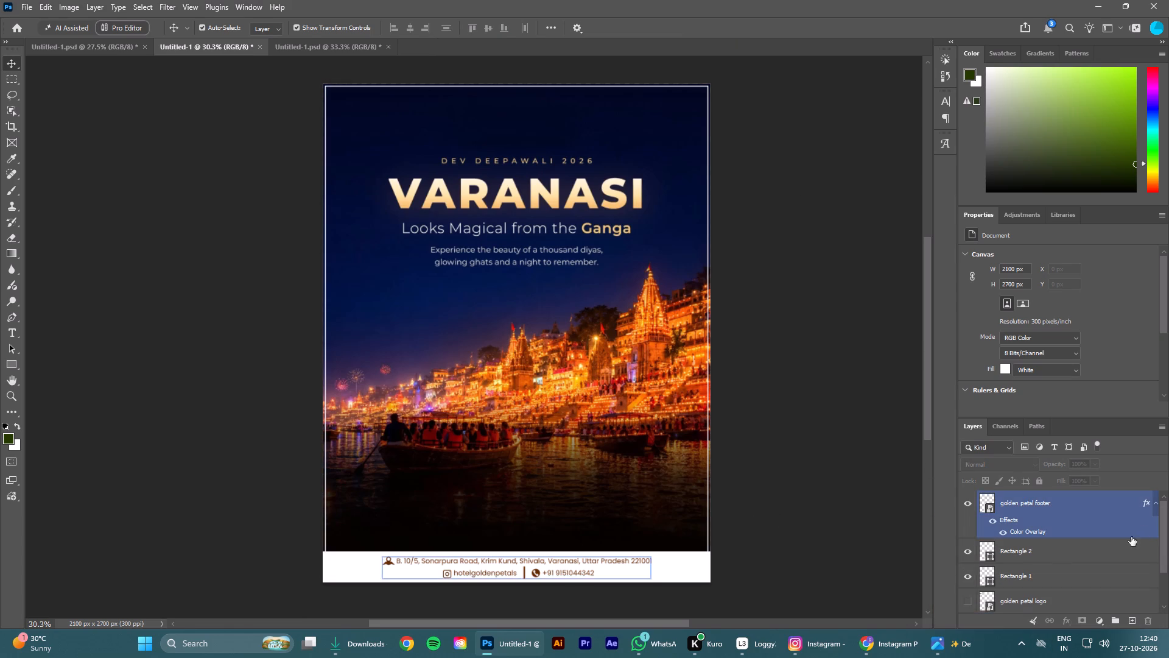
{"action": "left_click", "coordinate": [802, 363]}
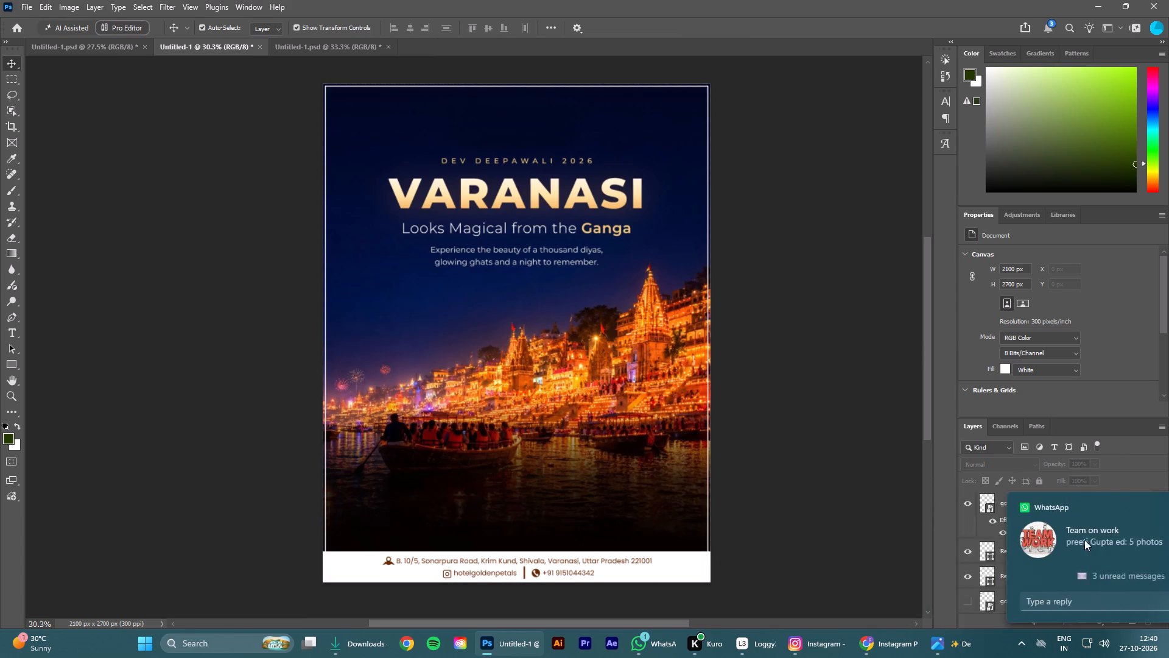
Dismiss the WhatsApp notification covering the layer list.
{"action": "left_click", "coordinate": [1110, 553]}
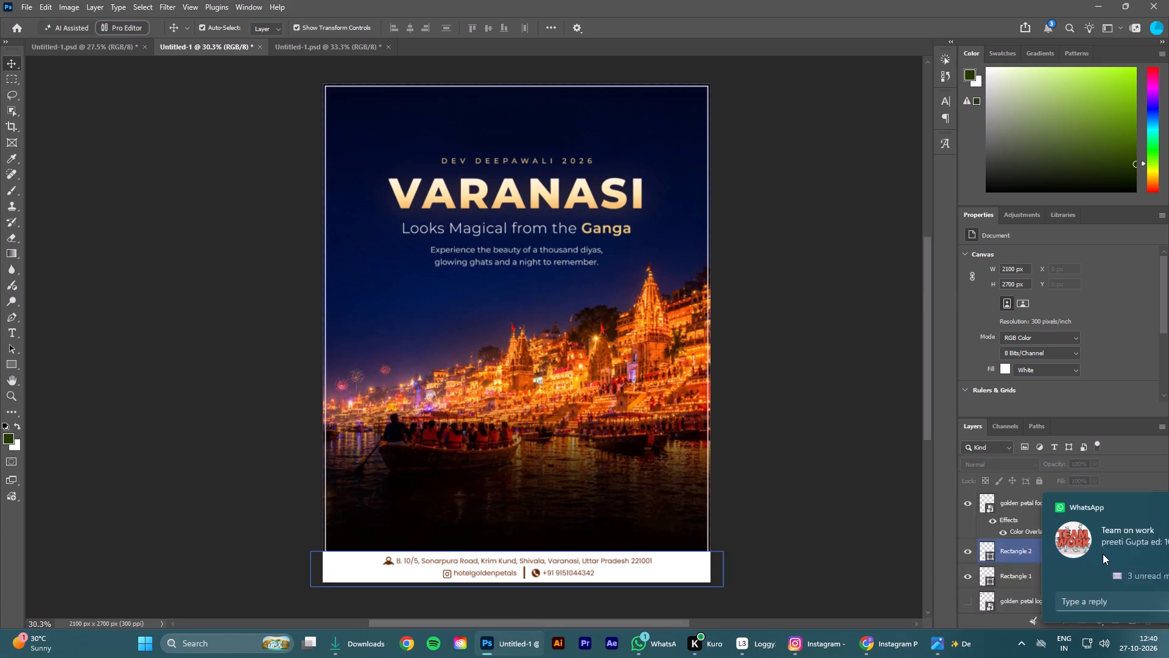
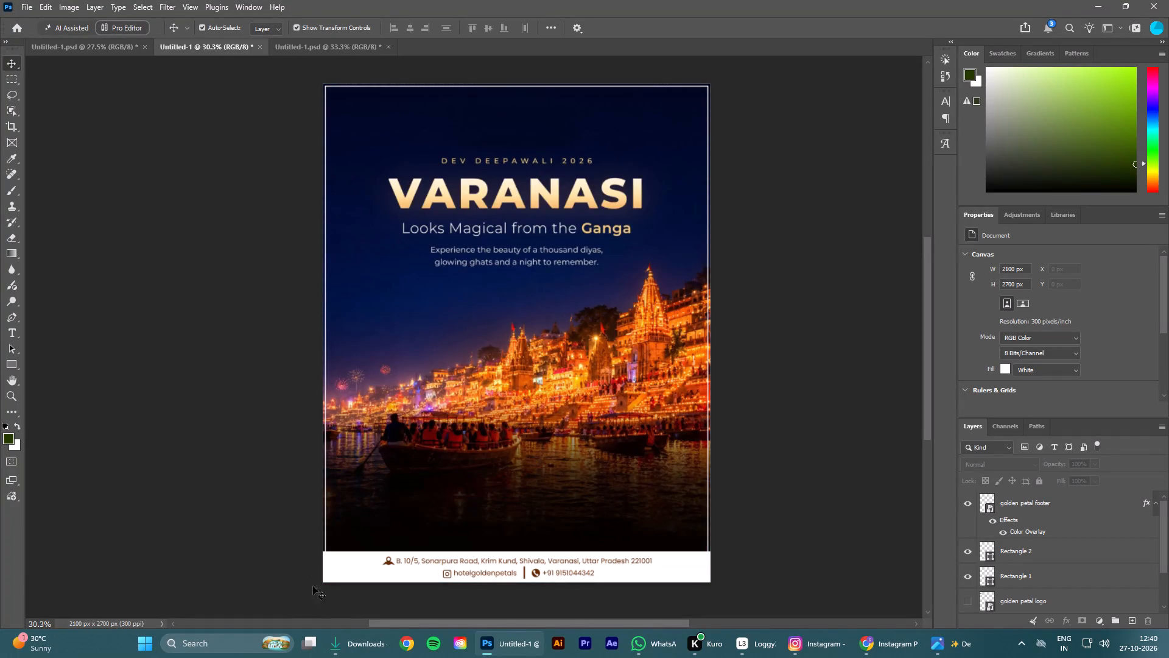
Make the hidden golden petal logo layer visible on the Varanasi poster.
{"action": "scroll", "coordinate": [1063, 578], "scroll_direction": "down", "scroll_amount": 3}
{"action": "left_click", "coordinate": [969, 553]}
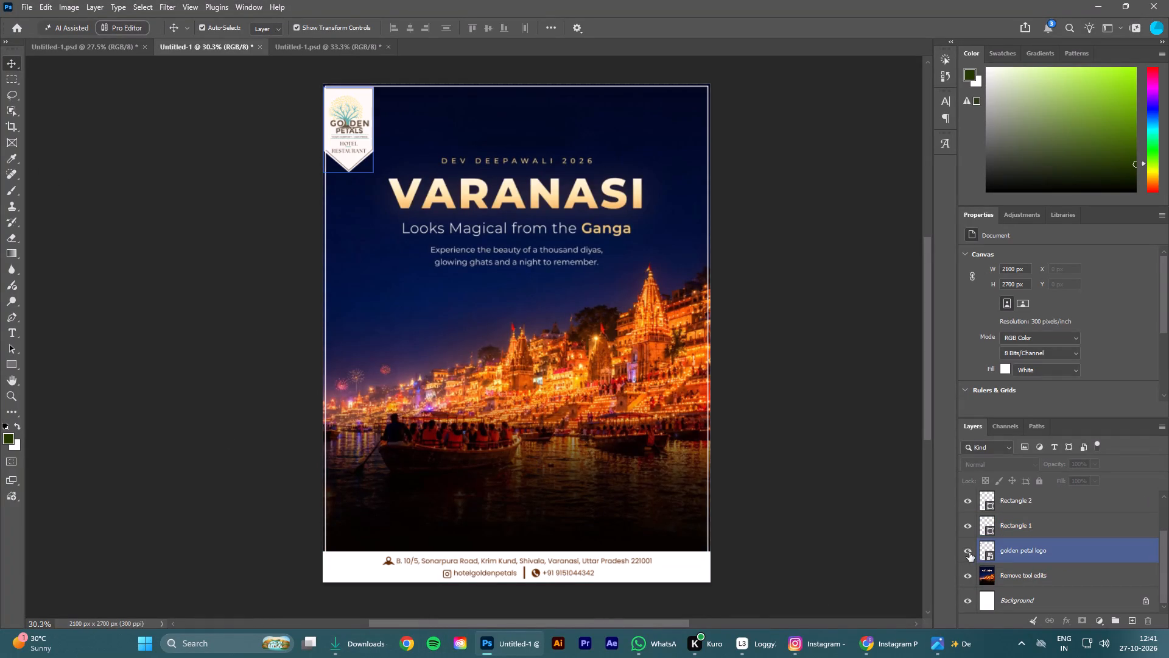
{"action": "left_click", "coordinate": [832, 342]}
Move the golden petal logo from the poster's top-left corner across to its top-right corner.
{"action": "left_click", "coordinate": [338, 131]}
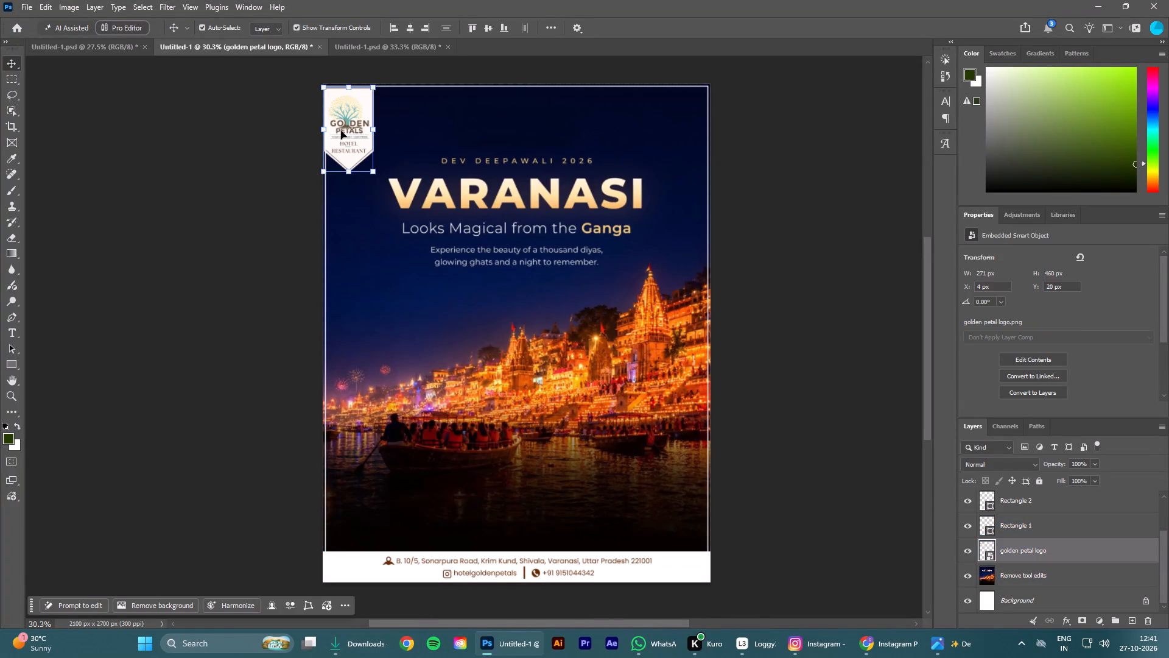
{"action": "left_click_drag", "start_coordinate": [343, 130], "coordinate": [668, 130]}
{"action": "left_click_drag", "start_coordinate": [652, 172], "coordinate": [667, 155]}
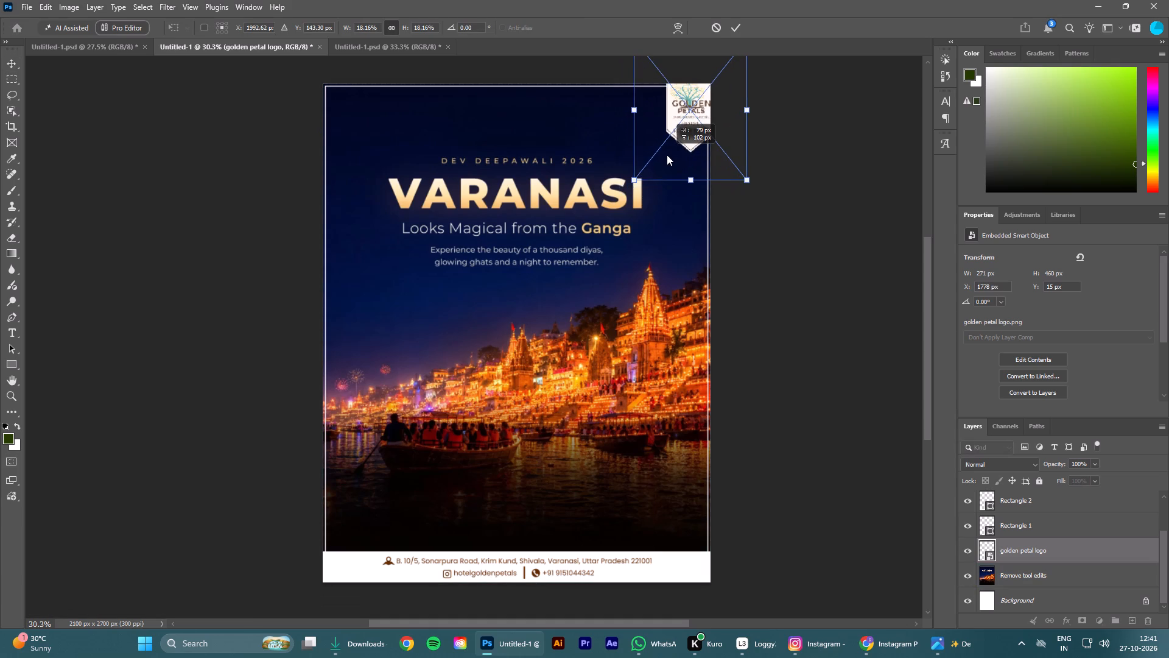
Scale the golden petal logo to about 16% and place it just inside the poster's top-right corner, at about X 1779, Y 17 px.
{"action": "left_click_drag", "start_coordinate": [667, 155], "coordinate": [647, 172]}
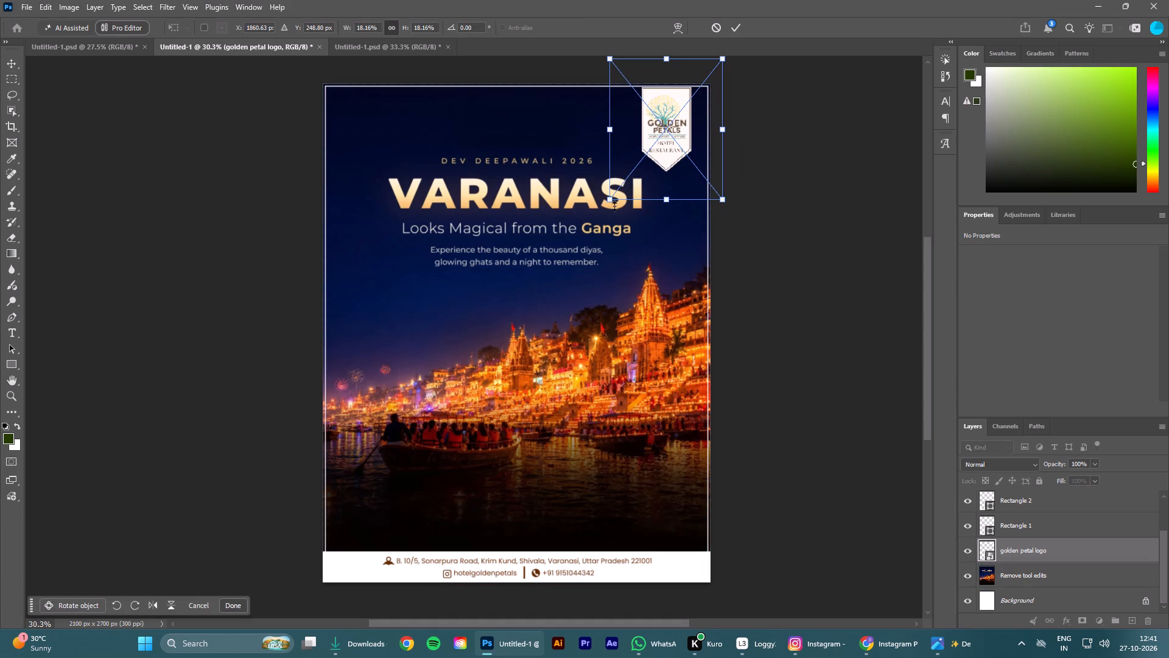
{"action": "left_click_drag", "start_coordinate": [611, 200], "coordinate": [647, 181]}
{"action": "left_click_drag", "start_coordinate": [675, 132], "coordinate": [671, 138]}
{"action": "left_click_drag", "start_coordinate": [633, 177], "coordinate": [629, 181]}
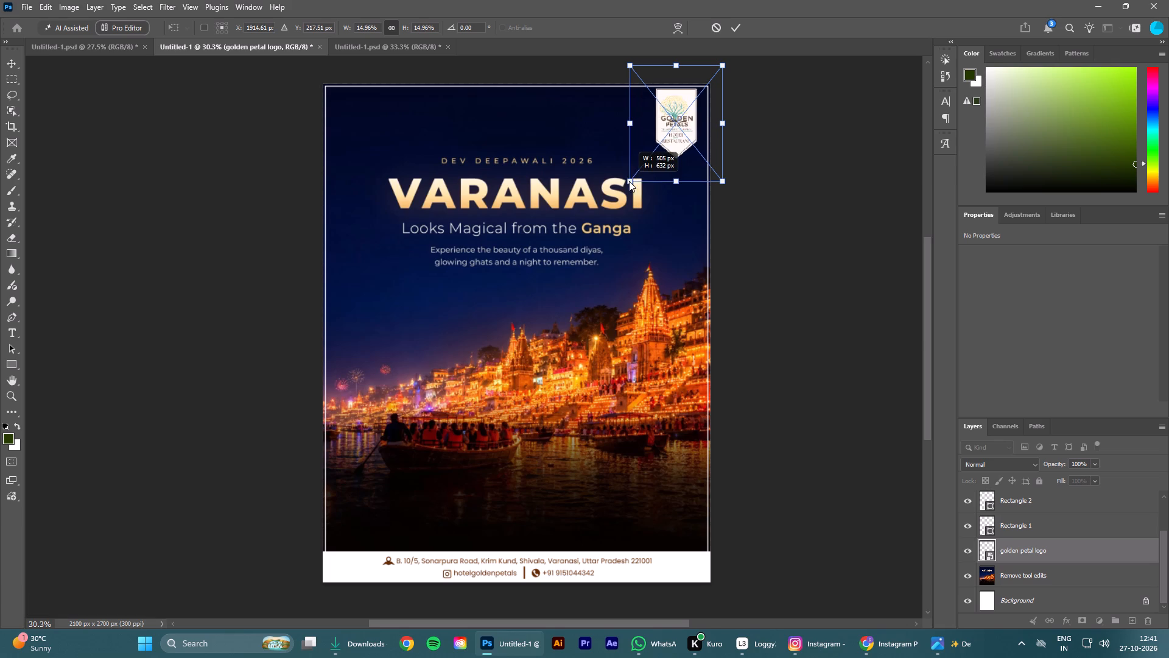
{"action": "left_click_drag", "start_coordinate": [629, 181], "coordinate": [623, 189]}
{"action": "left_click", "coordinate": [665, 174]}
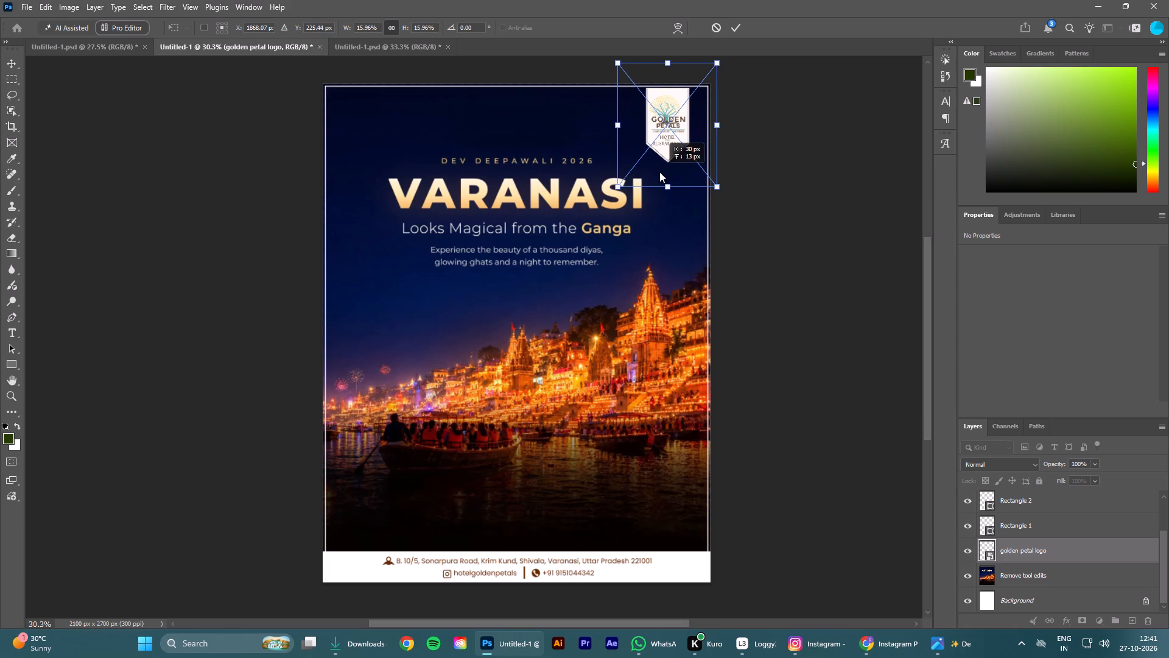
{"action": "left_click", "coordinate": [735, 28]}
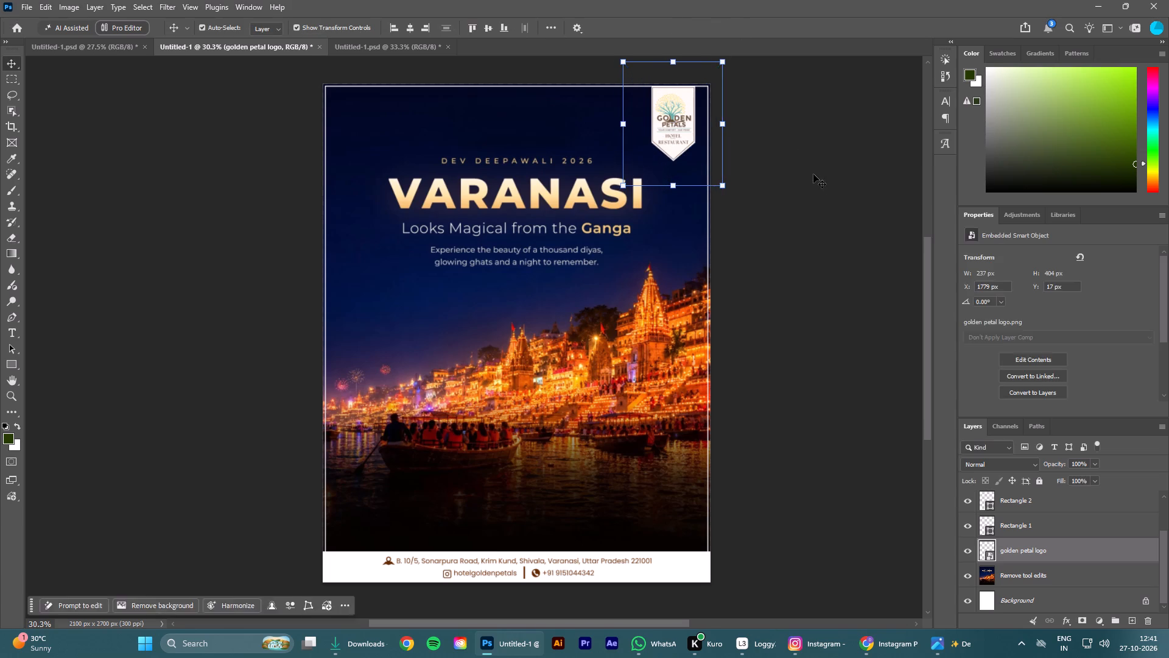
{"action": "left_click", "coordinate": [815, 174]}
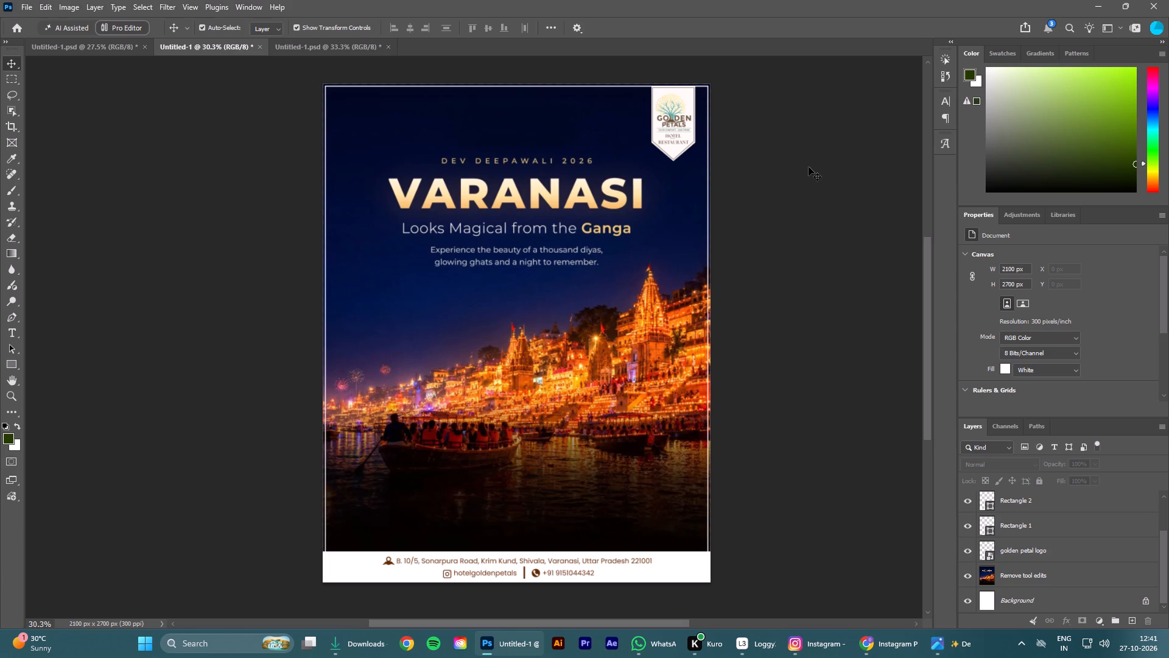
Change the golden petal footer's Color Overlay to the dark navy sampled from the poster's night sky beside the VARANASI title.
{"action": "left_click", "coordinate": [568, 564]}
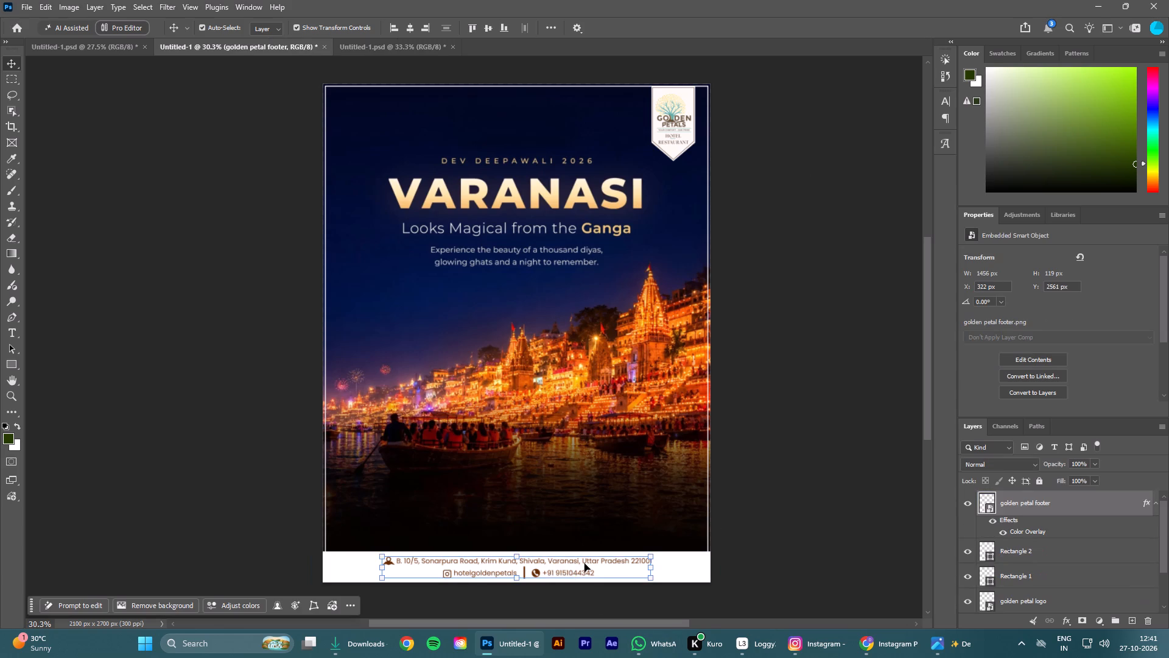
{"action": "double_click", "coordinate": [1025, 531]}
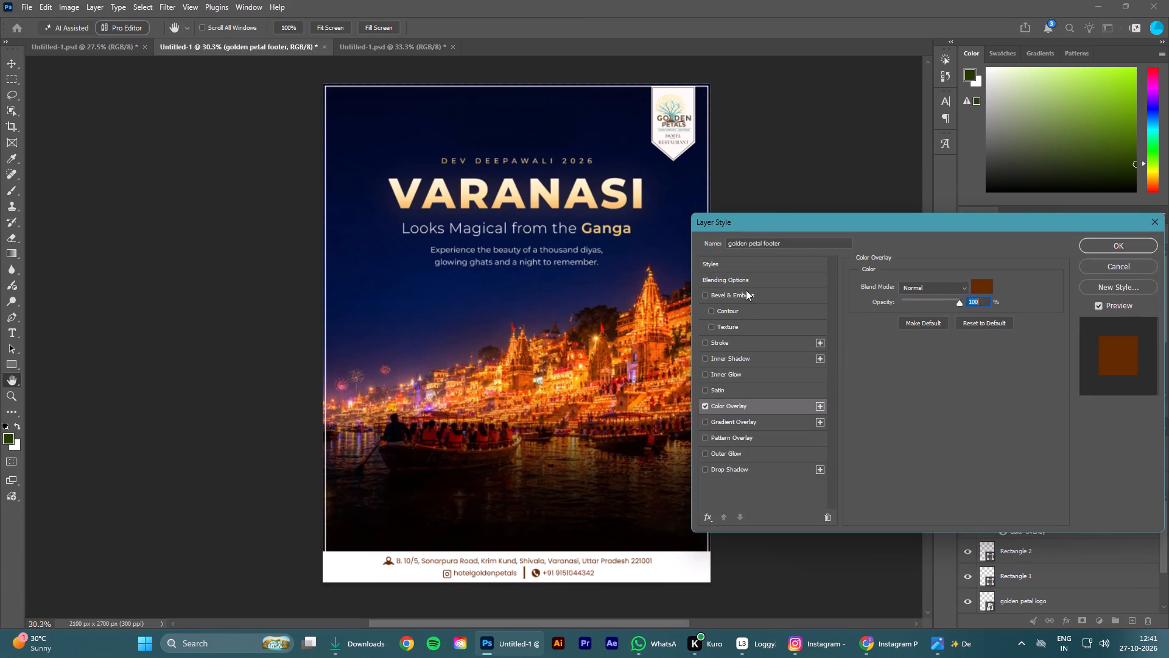
{"action": "left_click", "coordinate": [981, 291]}
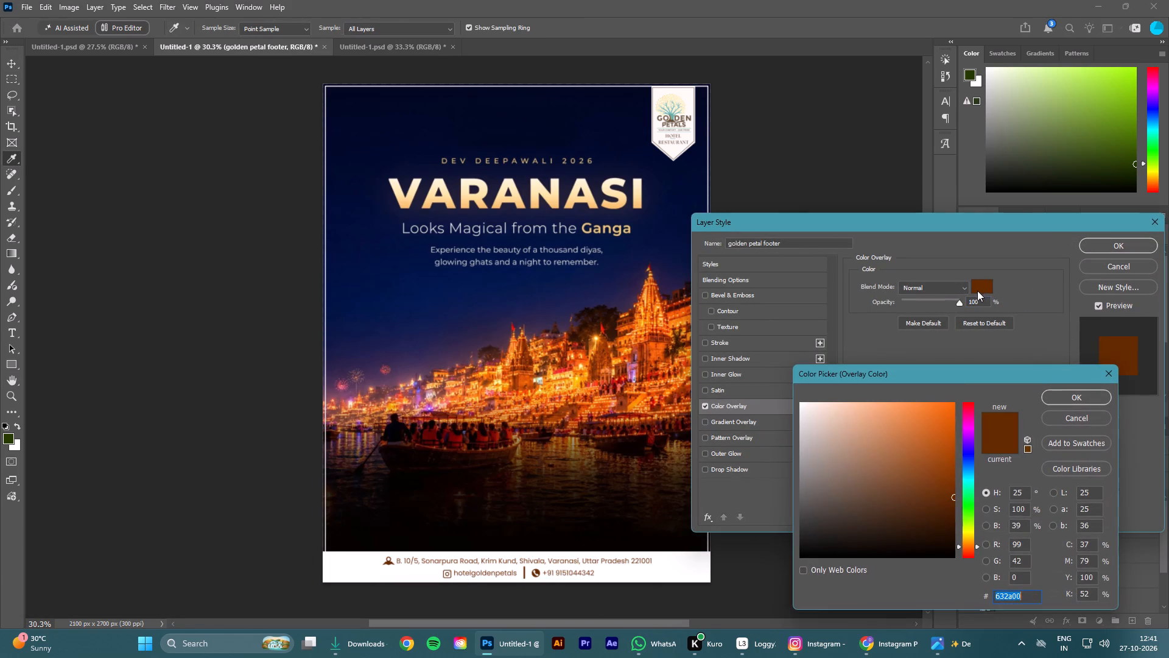
{"action": "left_click", "coordinate": [670, 186]}
{"action": "left_click", "coordinate": [1064, 393]}
{"action": "left_click", "coordinate": [1112, 246]}
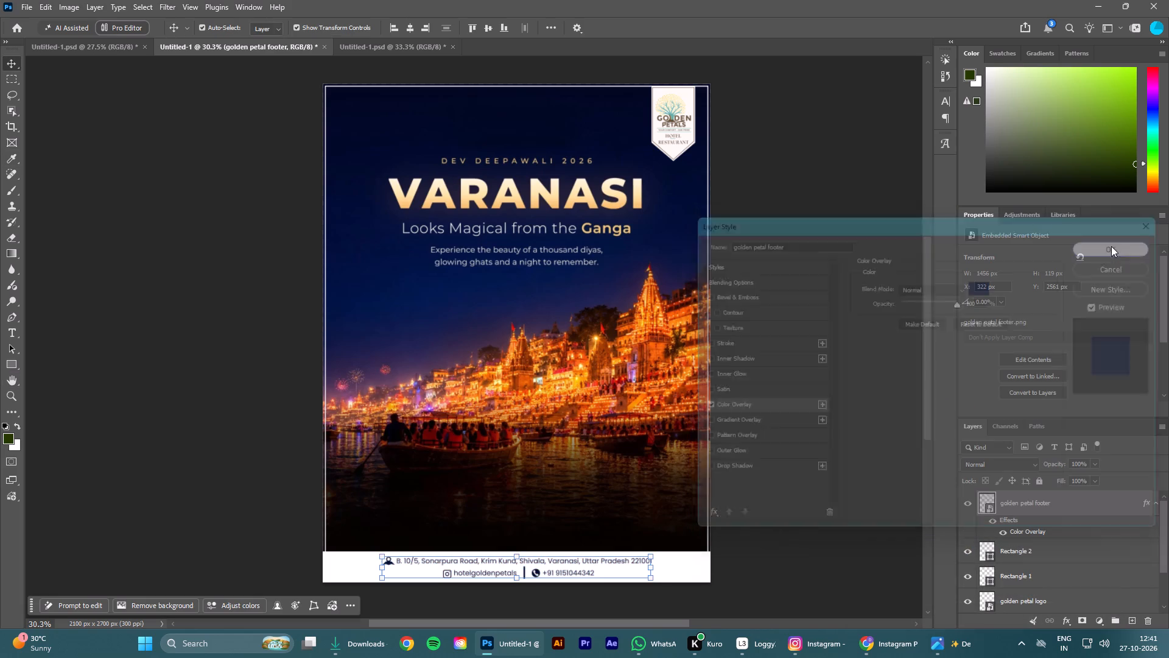
{"action": "left_click", "coordinate": [90, 127]}
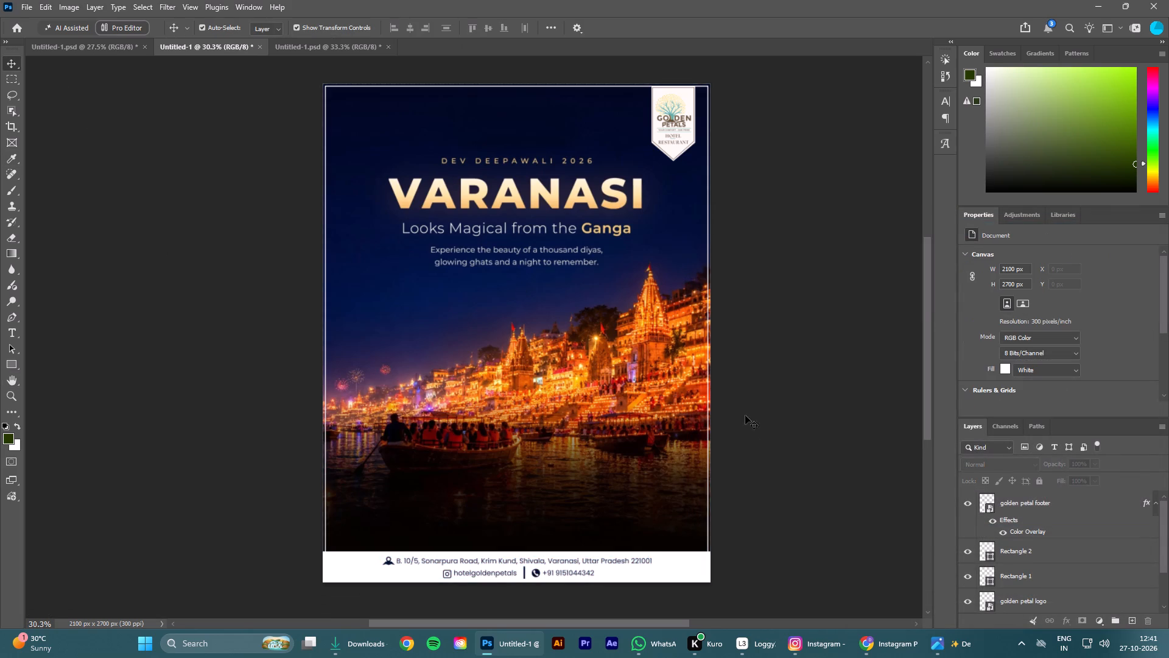
{"action": "left_click", "coordinate": [768, 406]}
Start saving the poster and browse to the golden petals daily folder inside vishal work on Local Disk (E:).
{"action": "key", "text": "ctrl+s"}
{"action": "scroll", "coordinate": [49, 183], "scroll_direction": "up", "scroll_amount": 11}
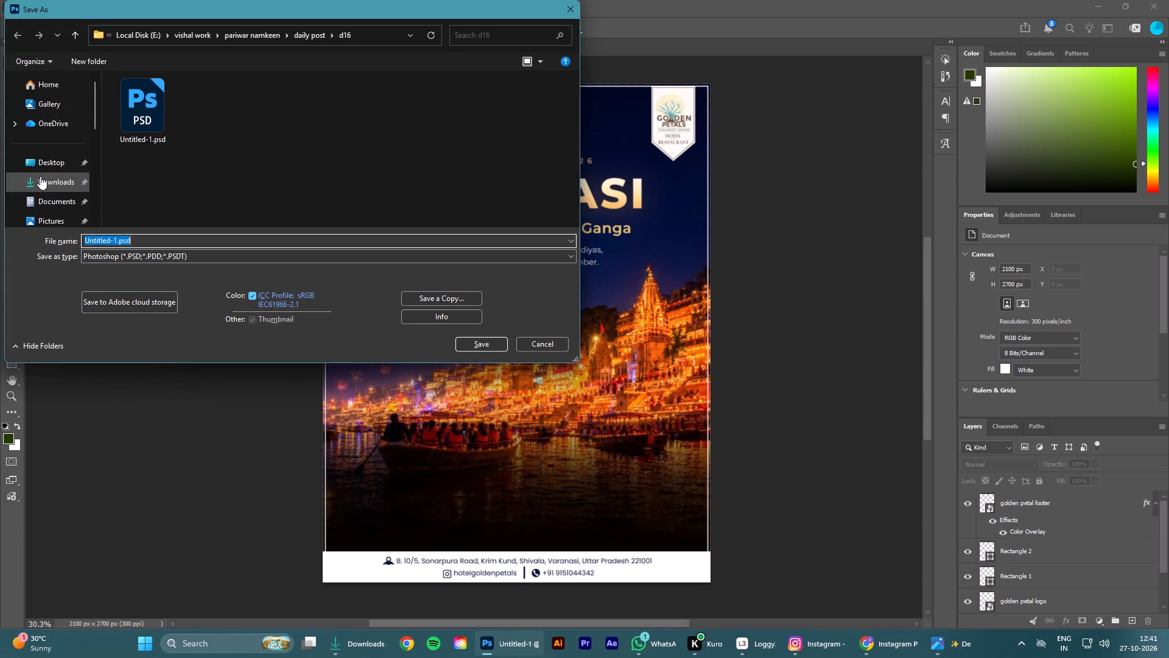
{"action": "scroll", "coordinate": [40, 176], "scroll_direction": "up", "scroll_amount": 3}
{"action": "left_click", "coordinate": [47, 165]}
{"action": "scroll", "coordinate": [338, 204], "scroll_direction": "down", "scroll_amount": 19}
{"action": "double_click", "coordinate": [466, 144]}
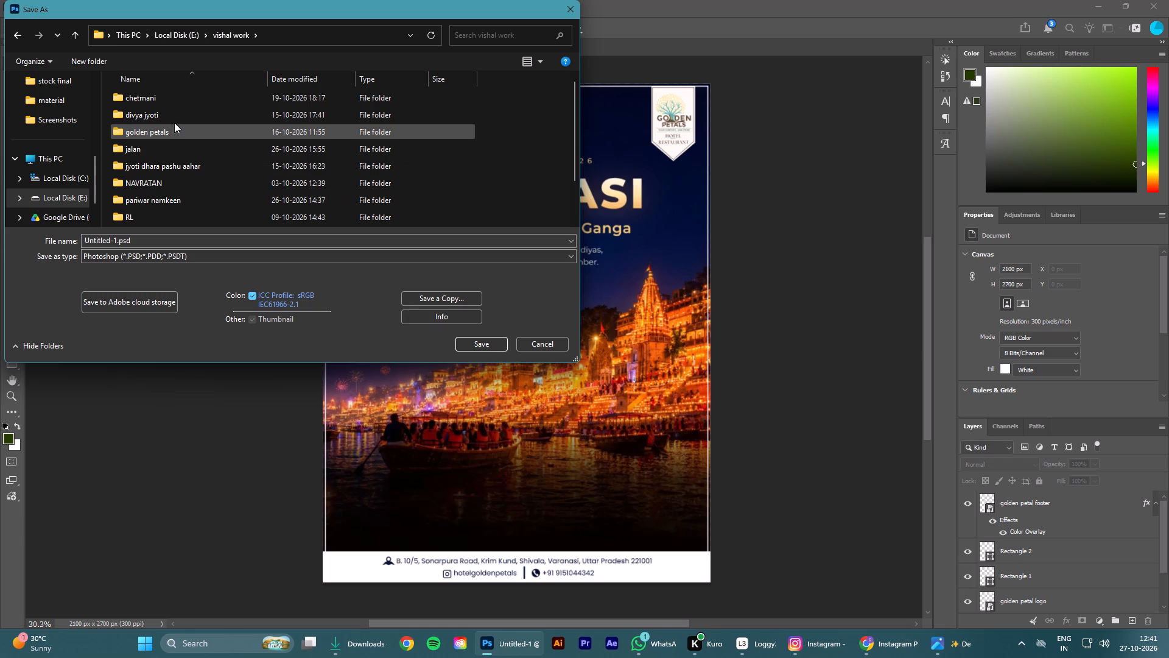
{"action": "scroll", "coordinate": [174, 179], "scroll_direction": "down", "scroll_amount": 9}
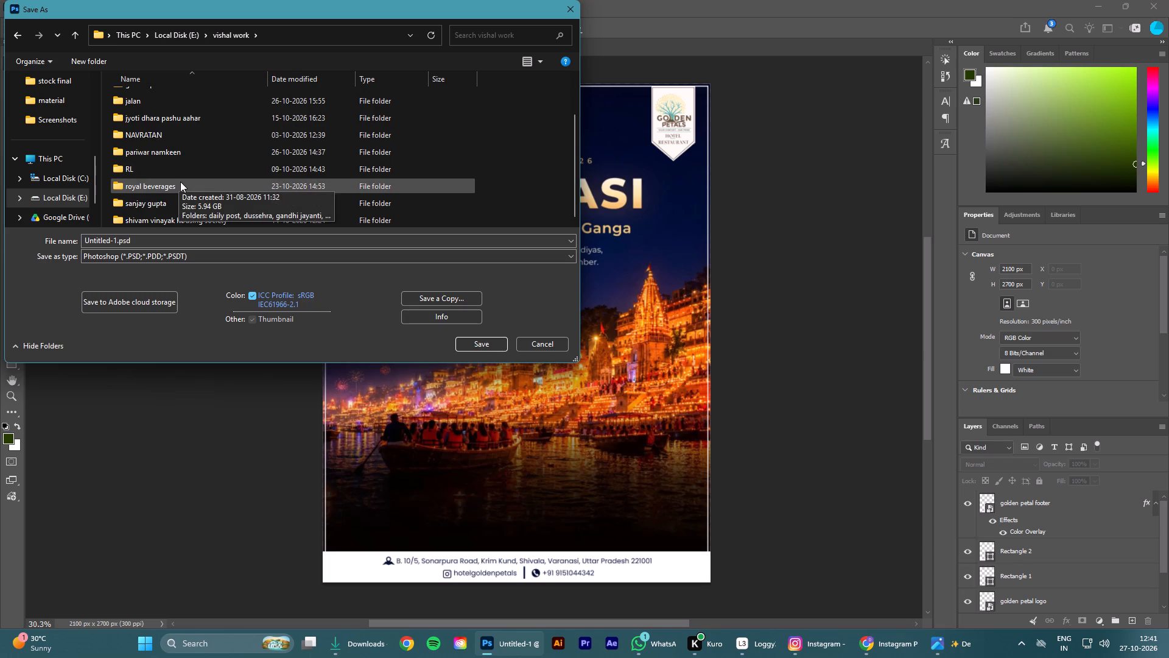
{"action": "scroll", "coordinate": [180, 182], "scroll_direction": "up", "scroll_amount": 6}
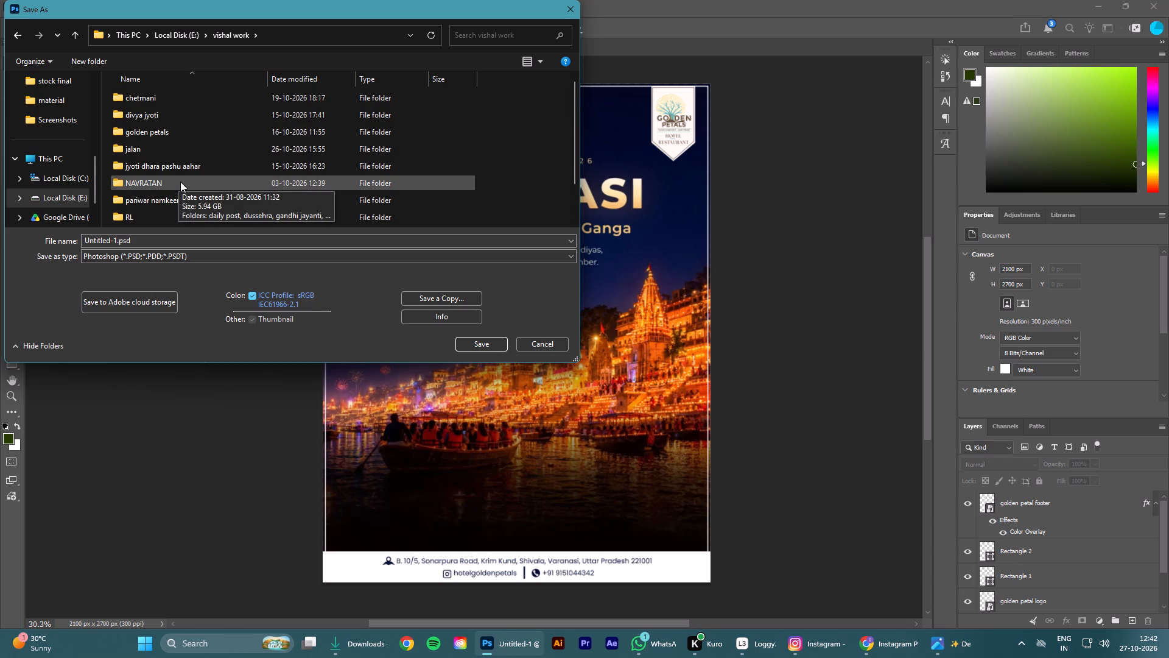
{"action": "scroll", "coordinate": [164, 165], "scroll_direction": "down", "scroll_amount": 11}
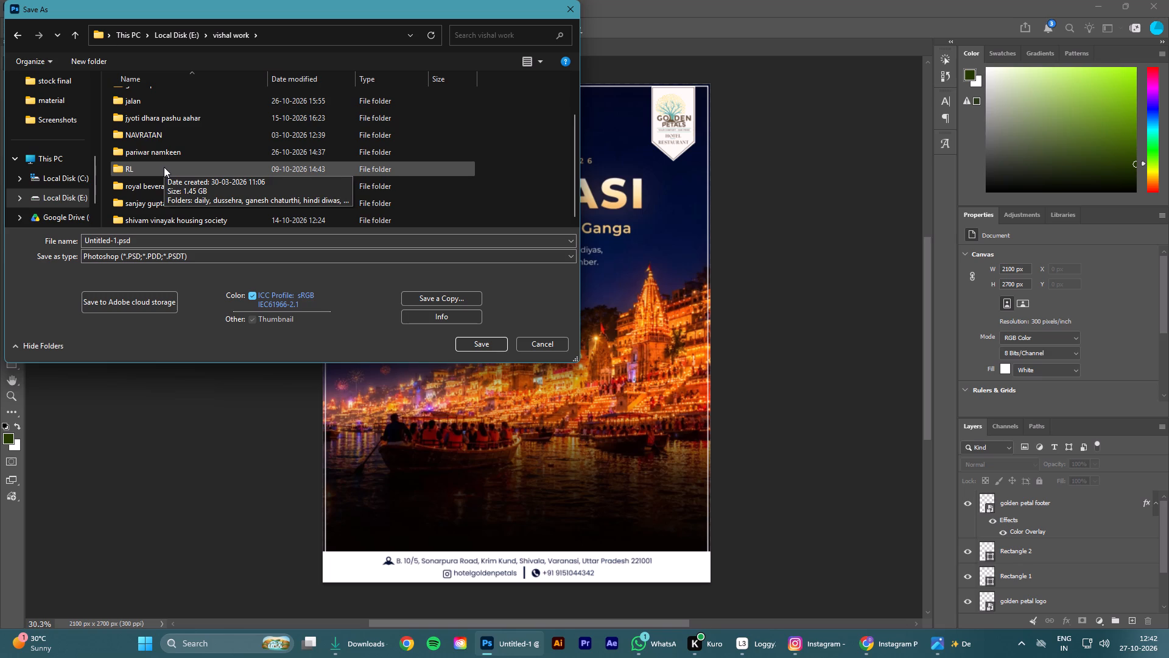
{"action": "scroll", "coordinate": [164, 167], "scroll_direction": "up", "scroll_amount": 10}
{"action": "double_click", "coordinate": [156, 132]}
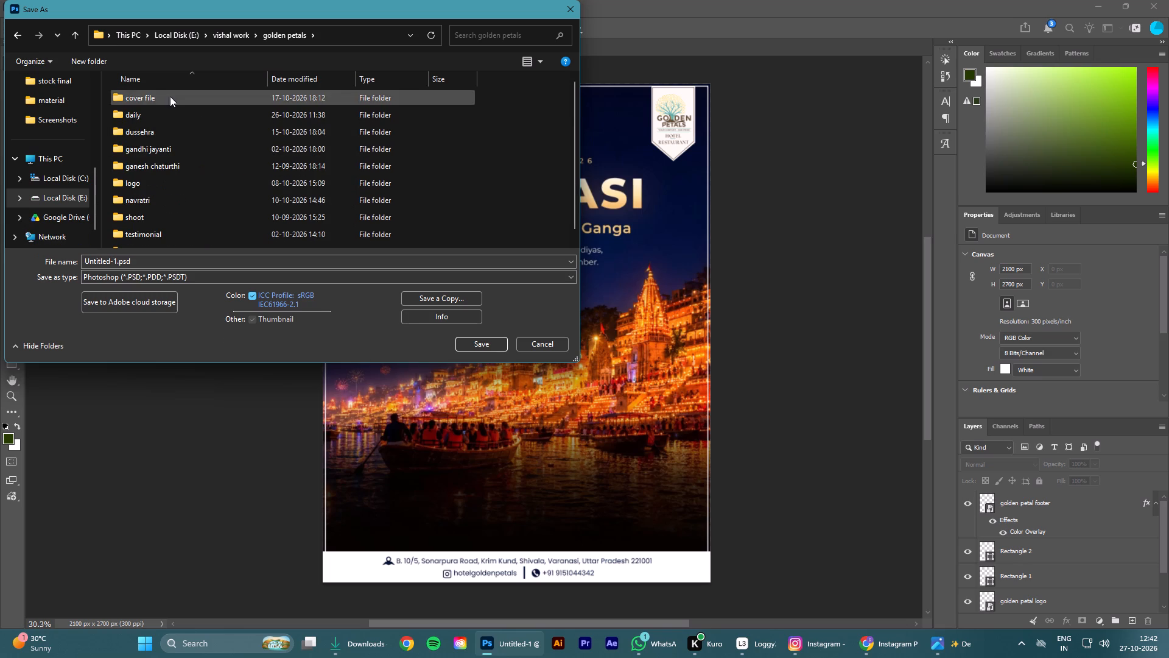
{"action": "double_click", "coordinate": [172, 111]}
Create a new folder named d16 in the golden petals daily folder.
{"action": "scroll", "coordinate": [176, 158], "scroll_direction": "down", "scroll_amount": 16}
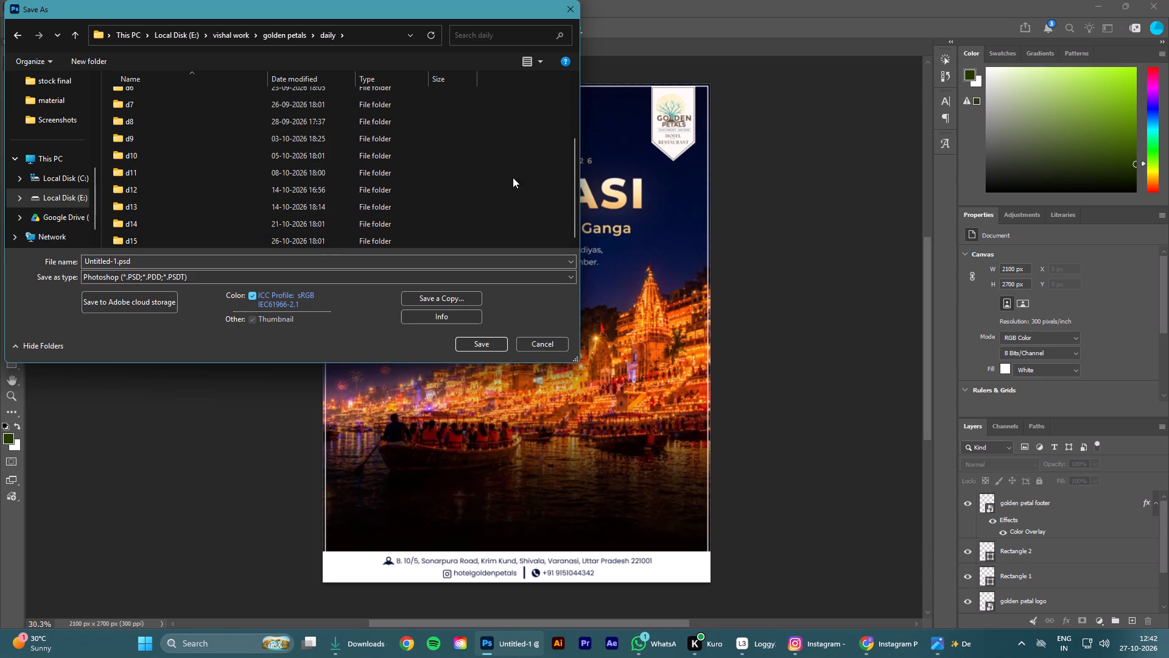
{"action": "left_click", "coordinate": [528, 171]}
{"action": "right_click", "coordinate": [528, 171]}
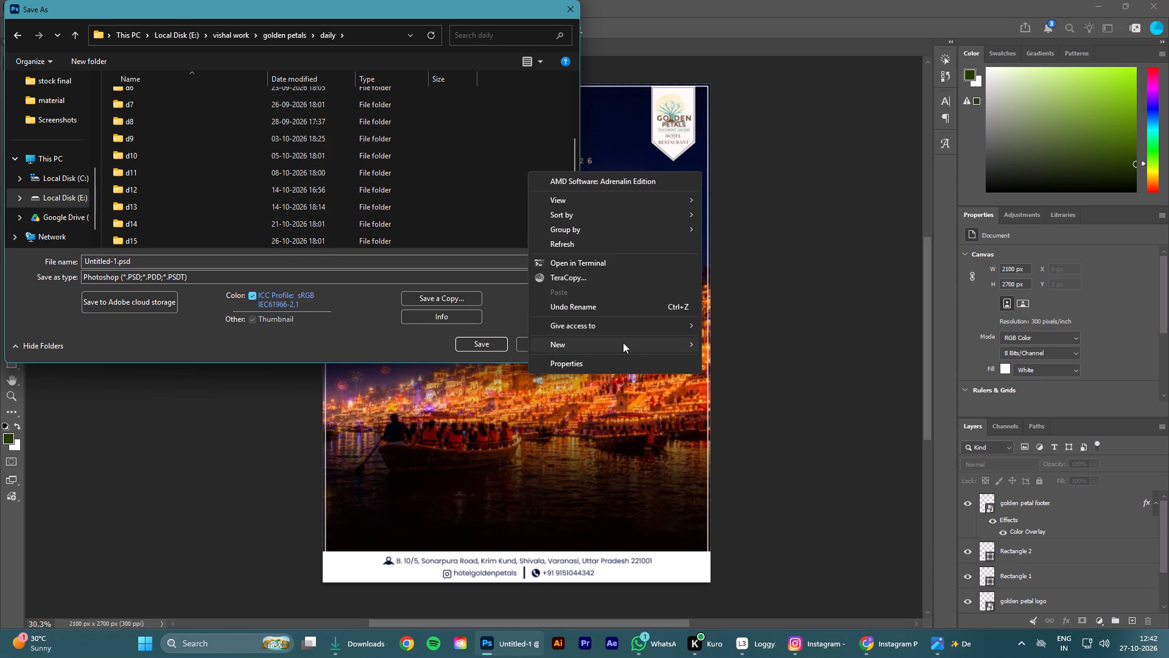
{"action": "left_click", "coordinate": [733, 345]}
{"action": "type", "text": "d16"}
{"action": "key", "text": "Return"}
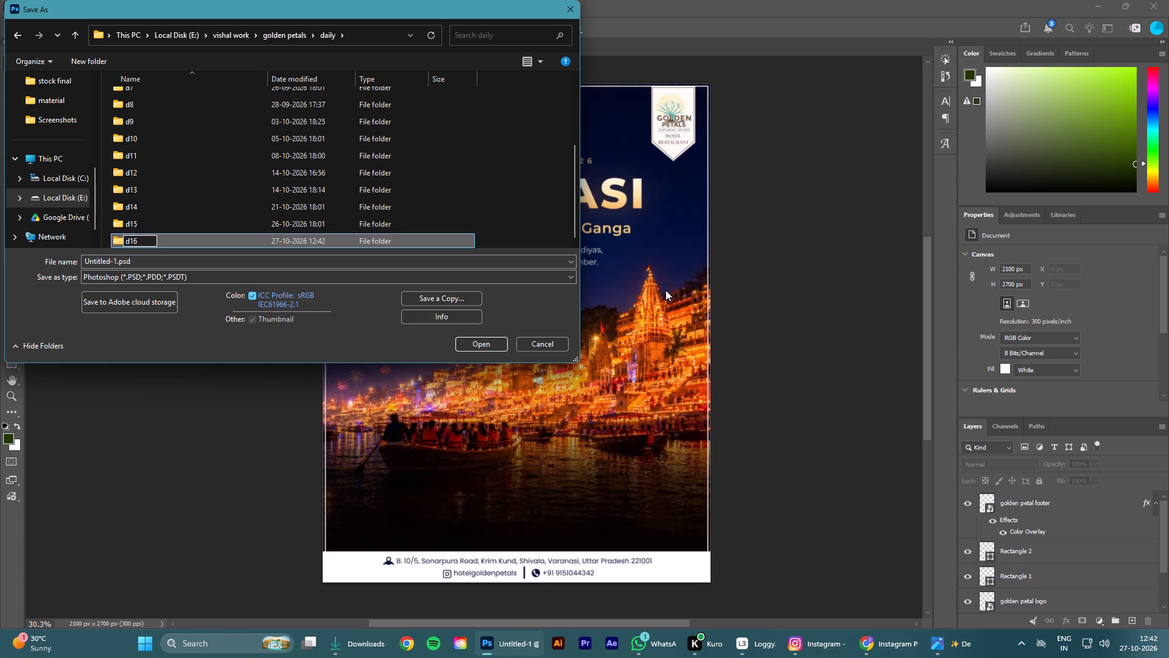
Save the poster as Untitled-1.psd in Photoshop format inside the d16 folder.
{"action": "key", "text": "Return"}
{"action": "left_click", "coordinate": [483, 343]}
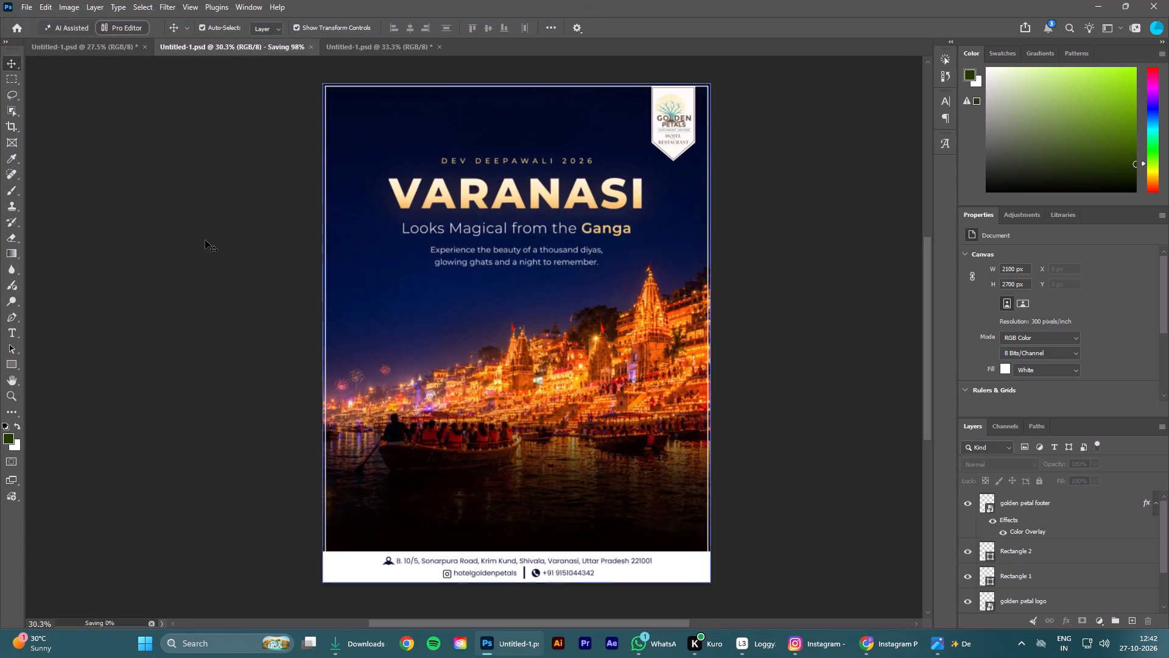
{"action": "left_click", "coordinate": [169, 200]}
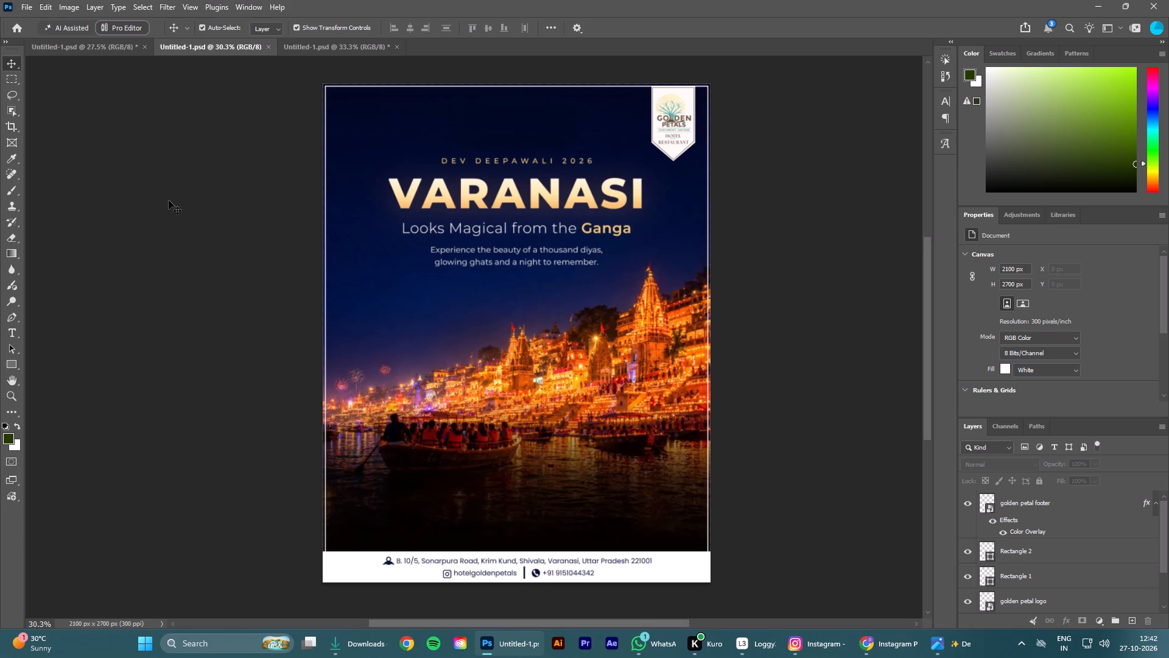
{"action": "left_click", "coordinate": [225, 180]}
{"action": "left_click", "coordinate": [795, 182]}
Save the poster's PSD file again.
{"action": "key", "text": "ctrl+s"}
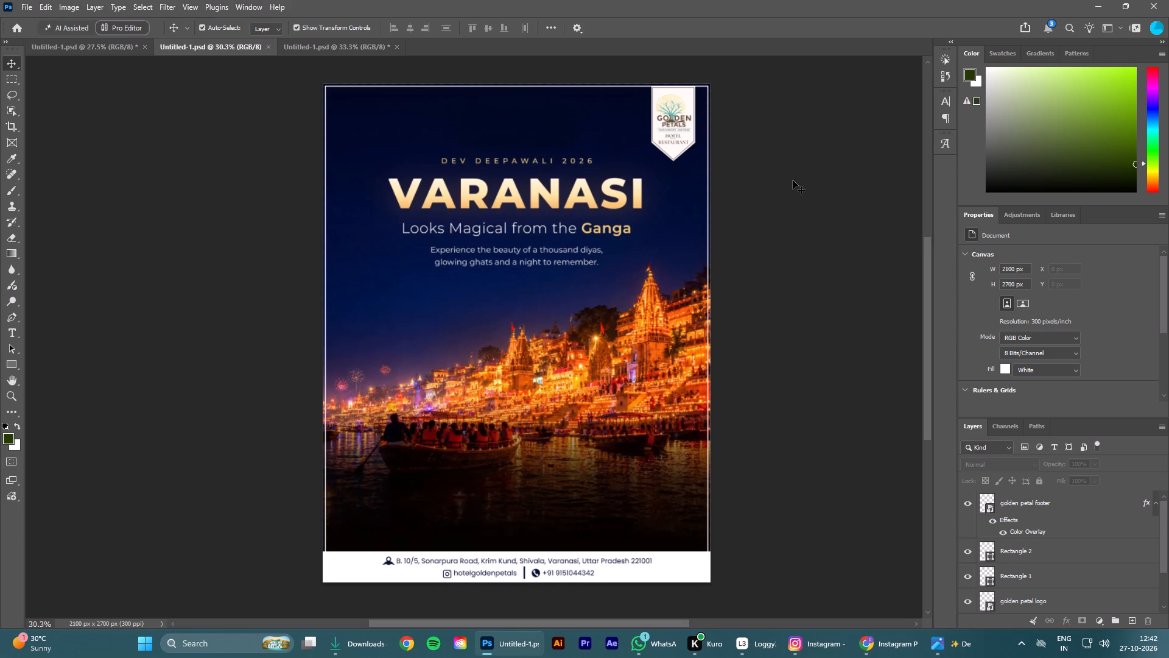
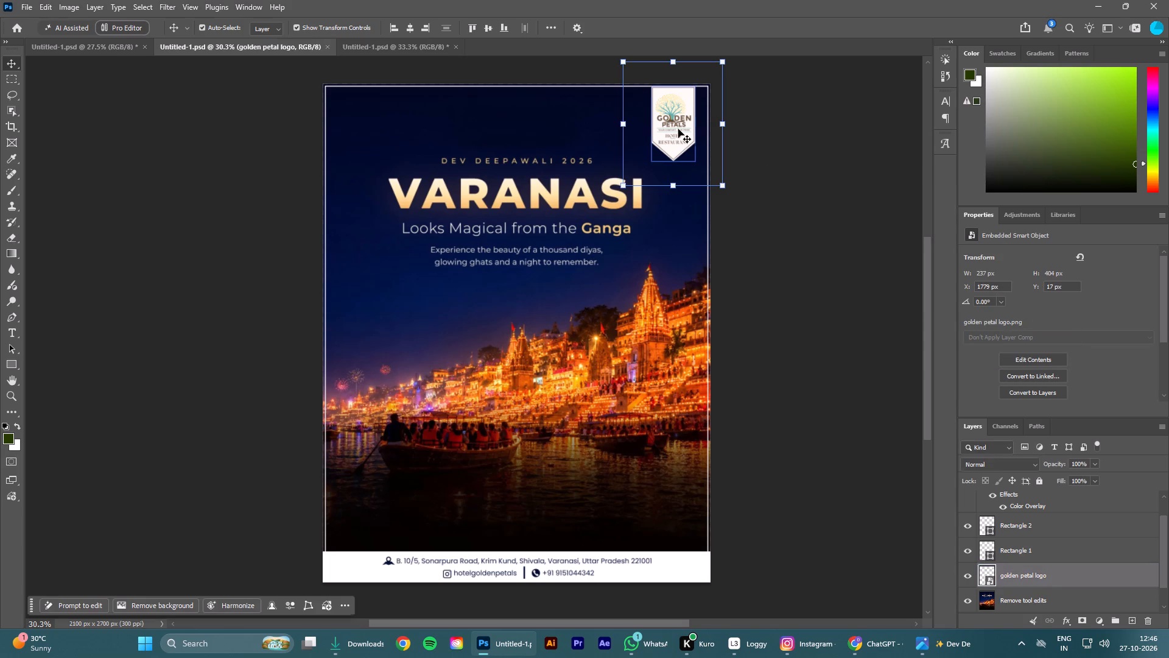
{"action": "left_click", "coordinate": [969, 573]}
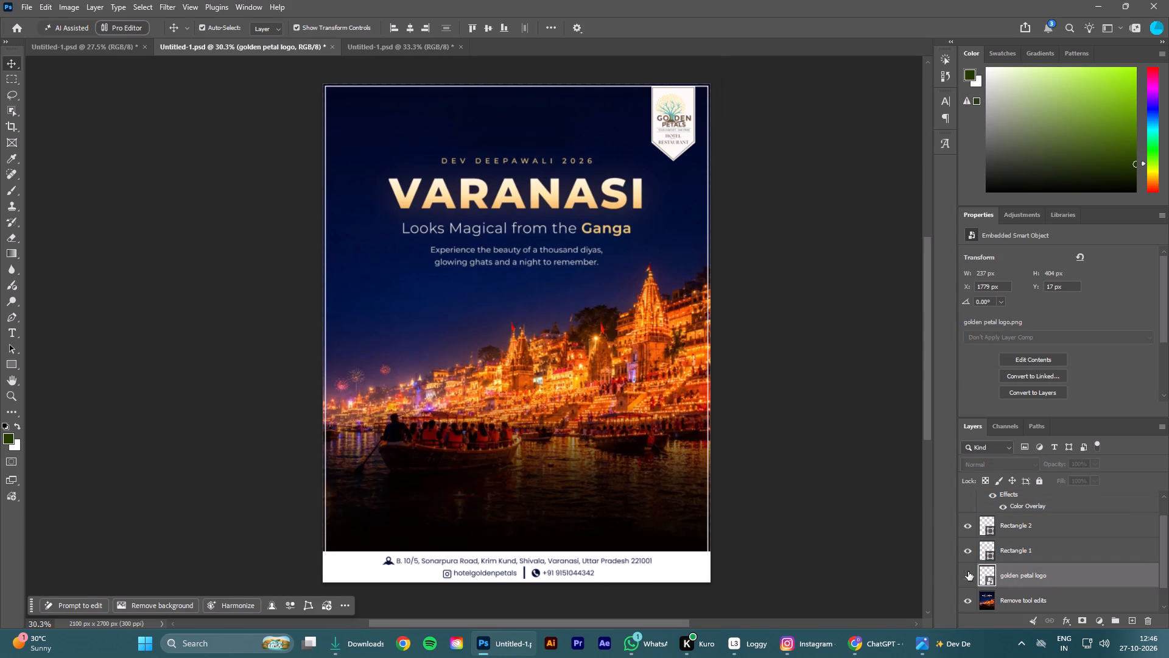
{"action": "left_click", "coordinate": [776, 279]}
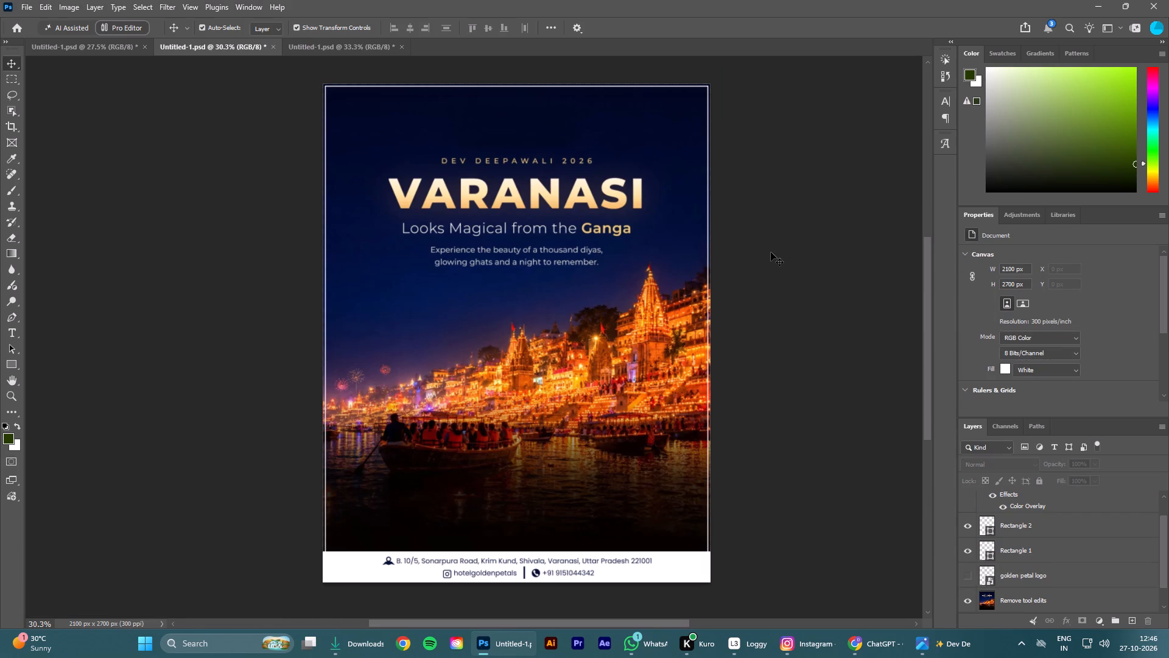
{"action": "scroll", "coordinate": [1013, 590], "scroll_direction": "up", "scroll_amount": 6}
{"action": "scroll", "coordinate": [997, 543], "scroll_direction": "up", "scroll_amount": 4}
{"action": "left_click", "coordinate": [963, 505]}
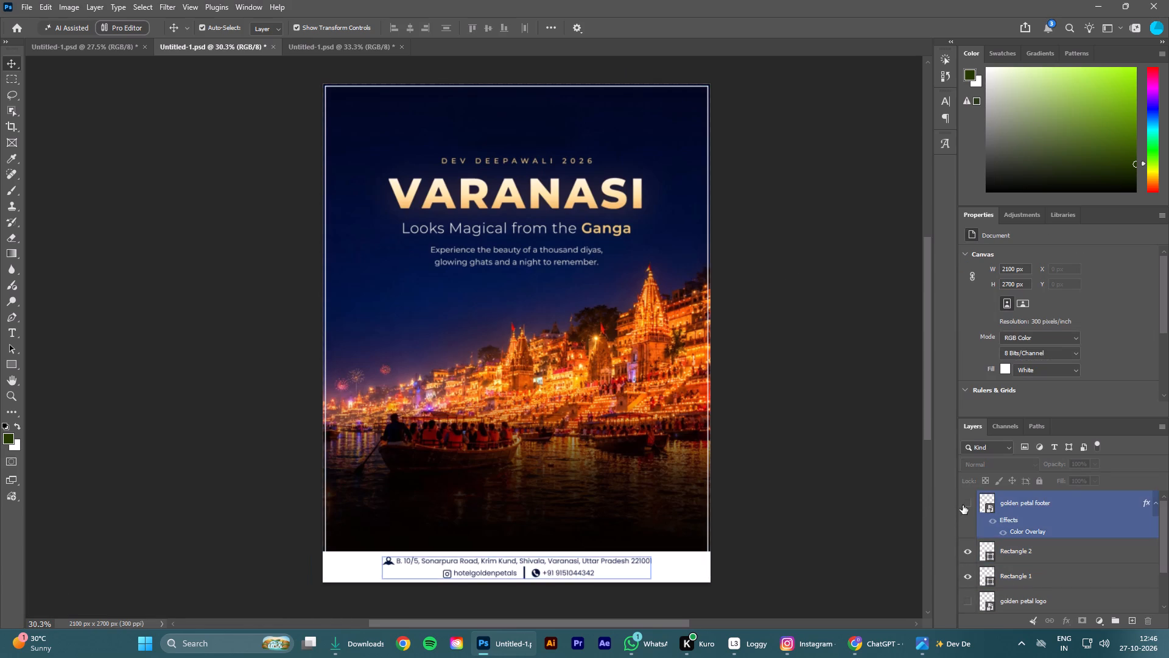
{"action": "left_click", "coordinate": [967, 550]}
{"action": "left_click", "coordinate": [965, 575]}
{"action": "scroll", "coordinate": [1018, 586], "scroll_direction": "down", "scroll_amount": 4}
{"action": "double_click", "coordinate": [964, 576]}
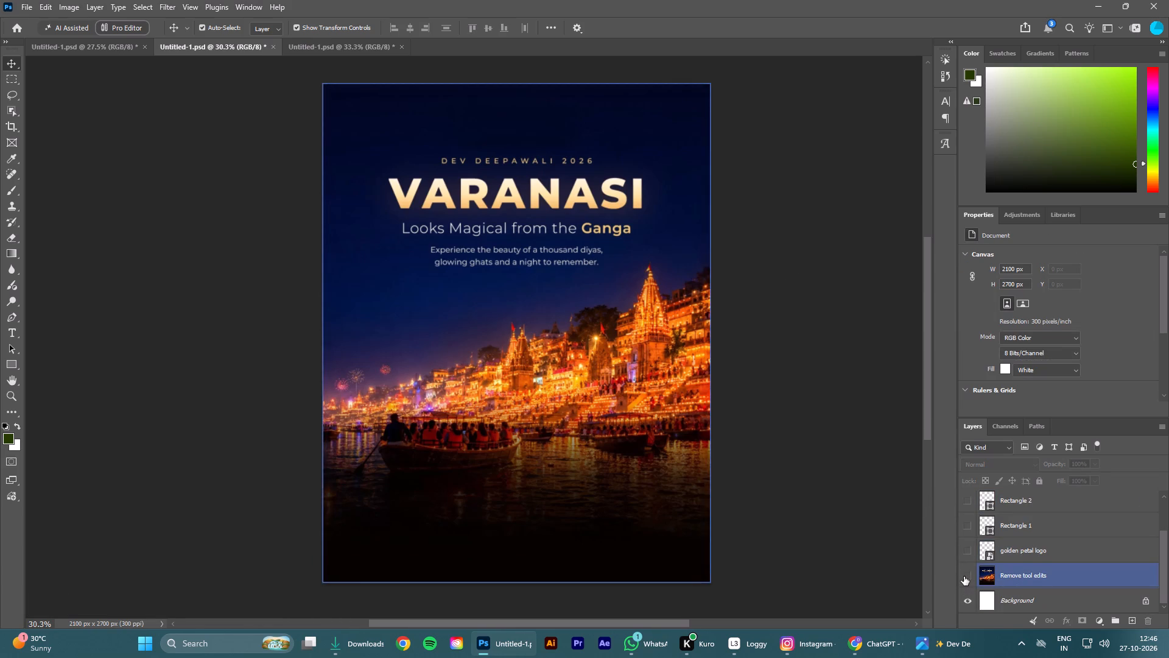
{"action": "left_click", "coordinate": [1016, 578]}
{"action": "left_click", "coordinate": [857, 409]}
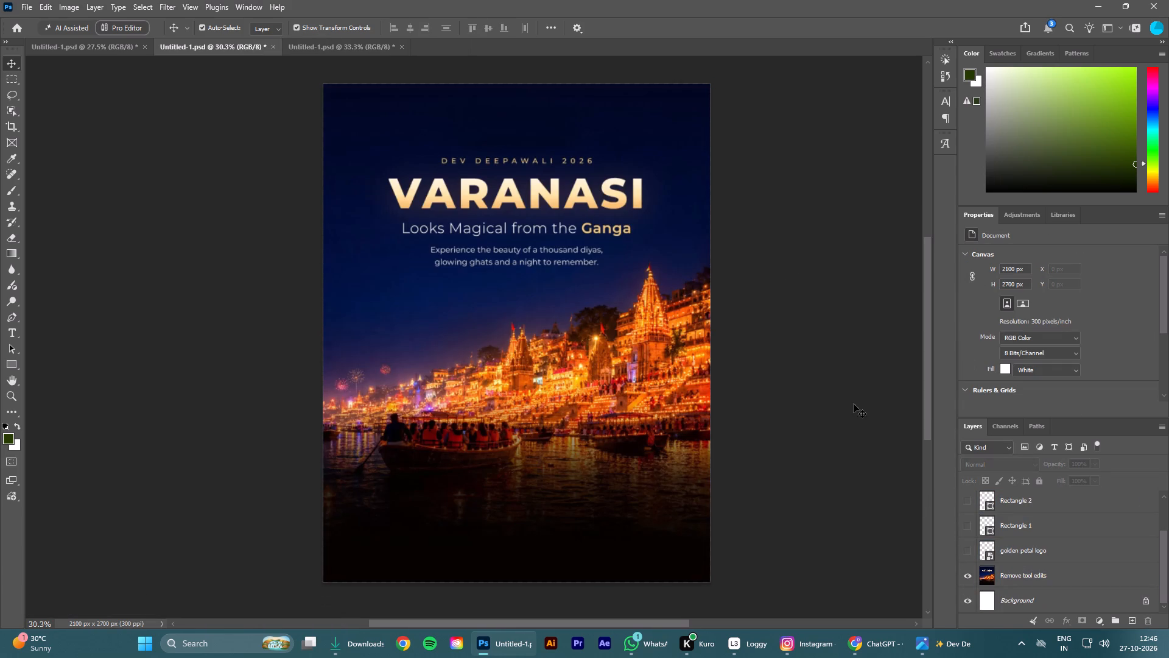
Export the poster as a JPG at quality 7 to Downloads, replacing the existing Dev Deepawali 2026 image.
{"action": "left_click", "coordinate": [25, 0]}
{"action": "left_click", "coordinate": [202, 233]}
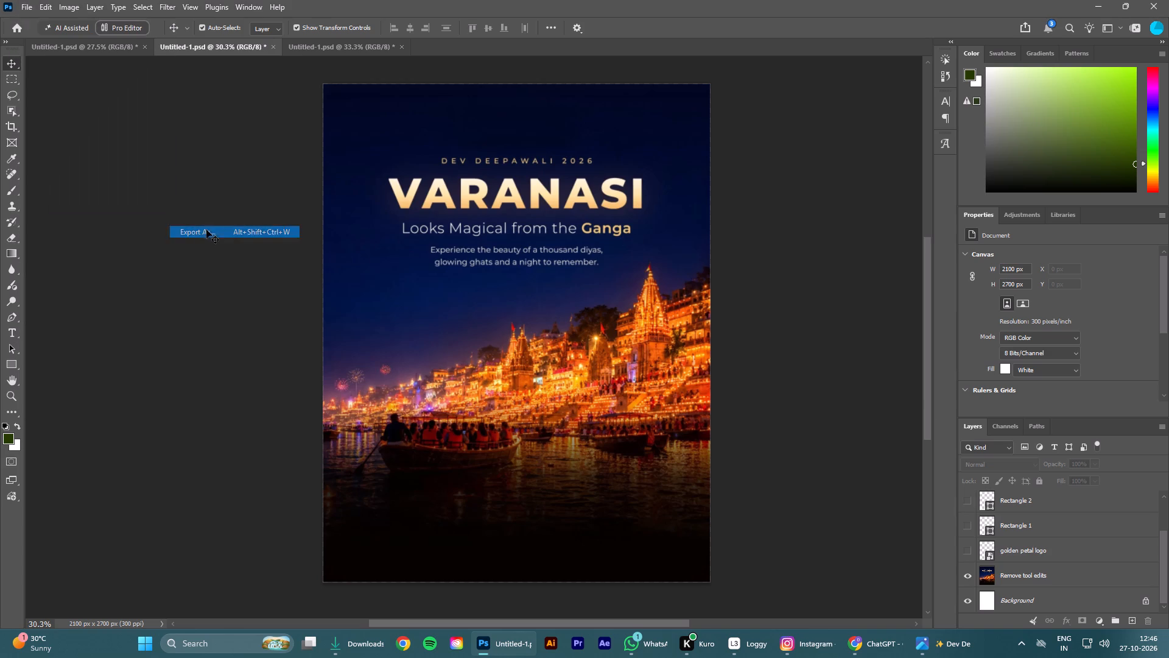
{"action": "left_click_drag", "start_coordinate": [896, 130], "coordinate": [922, 121]}
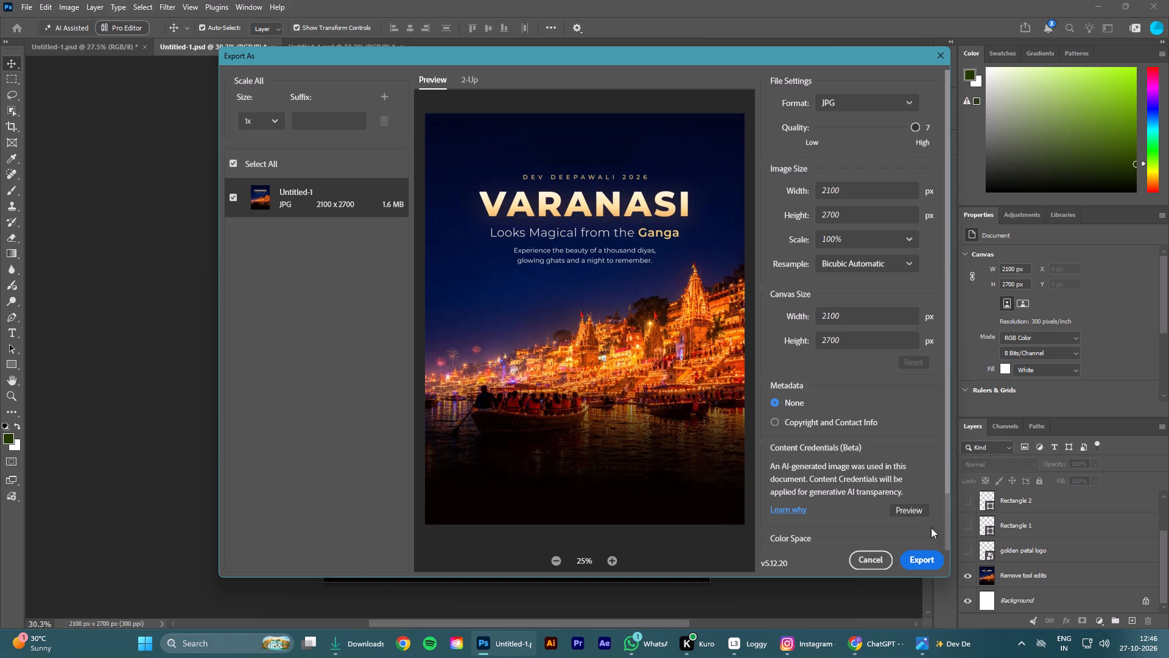
{"action": "left_click", "coordinate": [921, 559]}
{"action": "scroll", "coordinate": [301, 247], "scroll_direction": "up", "scroll_amount": 9}
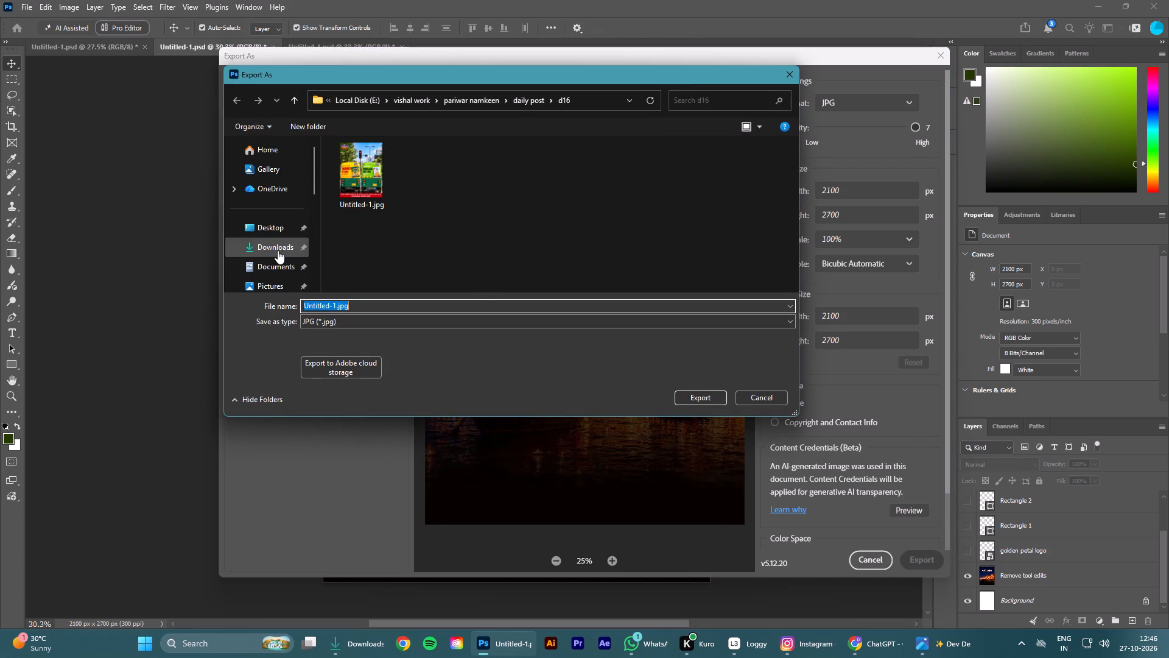
{"action": "scroll", "coordinate": [278, 250], "scroll_direction": "up", "scroll_amount": 4}
{"action": "left_click", "coordinate": [278, 245]}
{"action": "scroll", "coordinate": [457, 223], "scroll_direction": "up", "scroll_amount": 7}
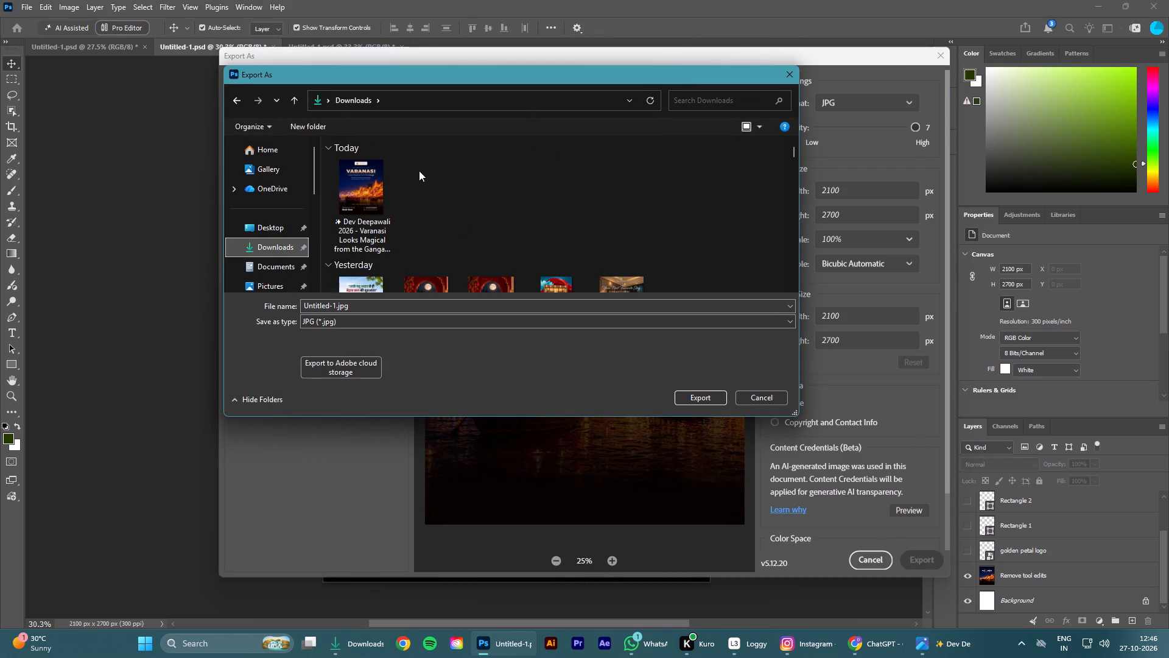
{"action": "left_click", "coordinate": [368, 184]}
{"action": "left_click", "coordinate": [693, 397]}
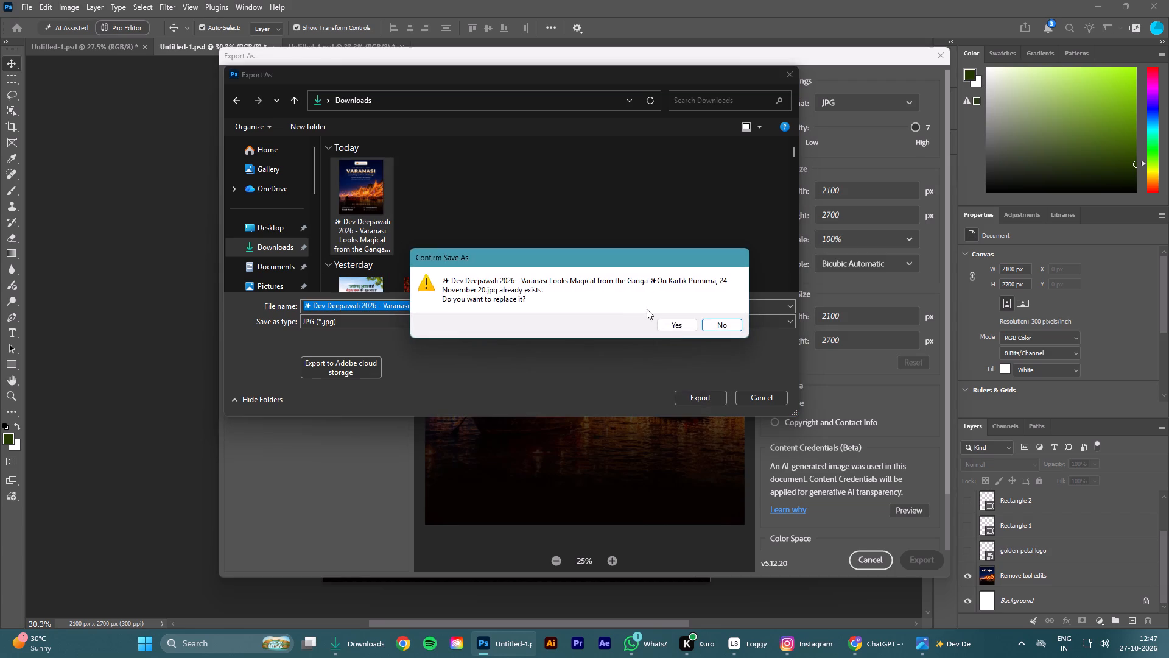
{"action": "left_click", "coordinate": [675, 324]}
{"action": "left_click", "coordinate": [799, 282]}
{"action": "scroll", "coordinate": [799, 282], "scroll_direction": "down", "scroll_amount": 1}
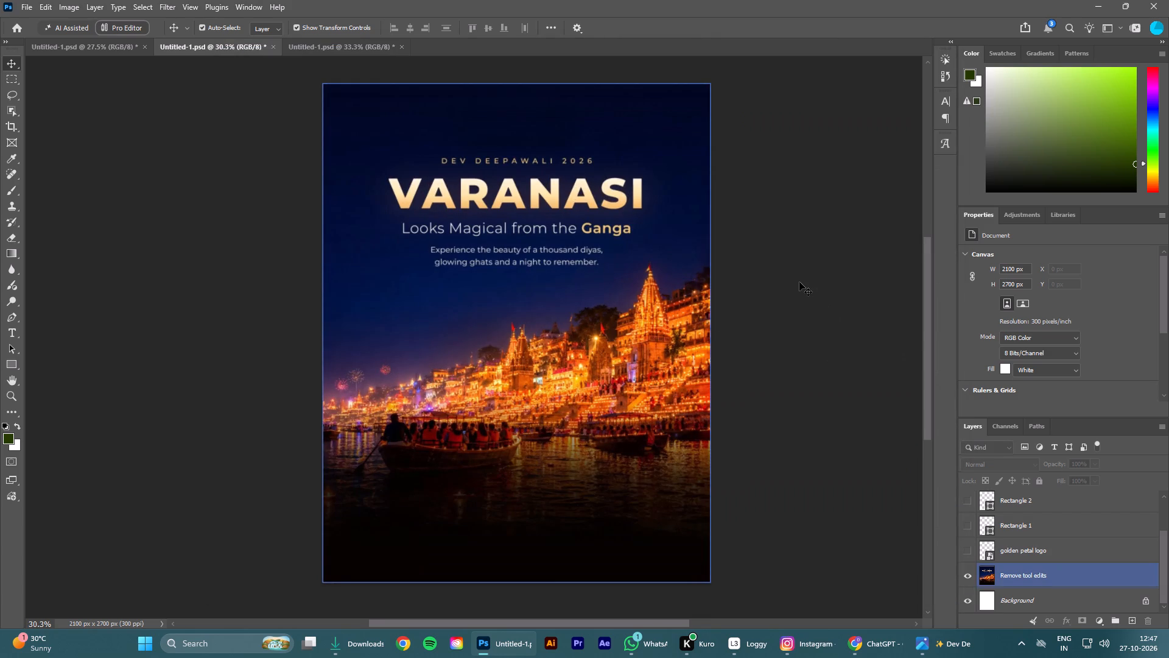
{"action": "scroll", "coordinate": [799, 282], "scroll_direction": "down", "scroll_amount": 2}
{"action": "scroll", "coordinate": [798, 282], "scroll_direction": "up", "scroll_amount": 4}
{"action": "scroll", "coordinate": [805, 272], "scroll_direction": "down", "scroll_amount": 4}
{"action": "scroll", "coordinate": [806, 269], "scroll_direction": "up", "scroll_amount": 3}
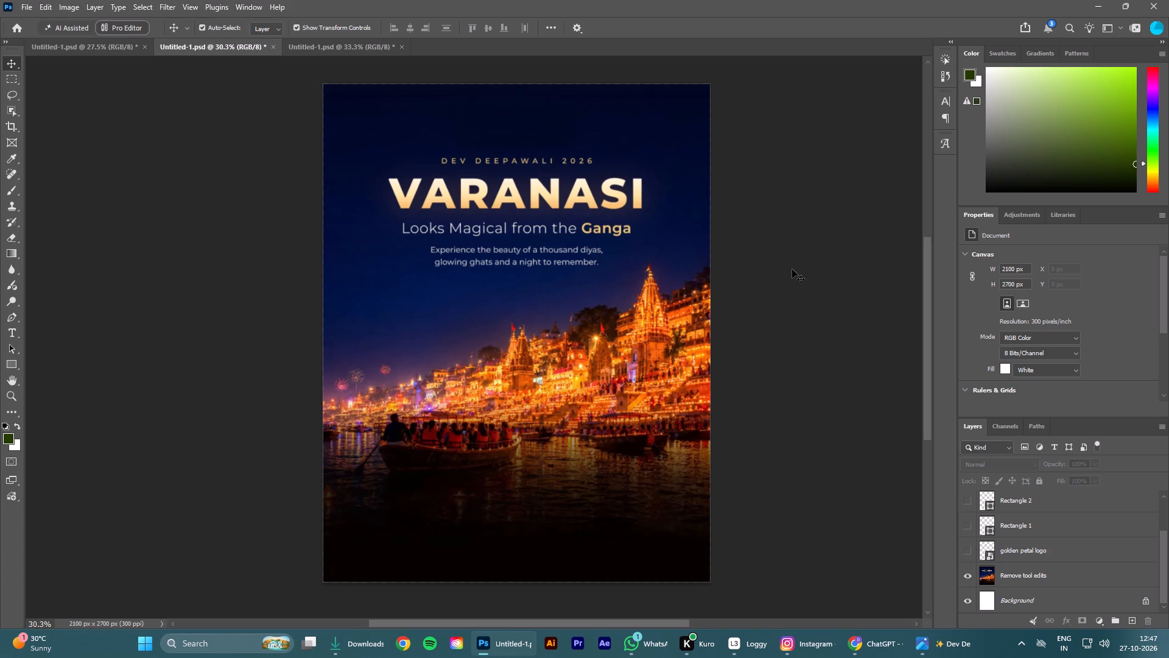
Switch to the Downloads folder, refresh it, and preview the exported Dev Deepawali poster in Photos.
{"action": "left_click", "coordinate": [1091, 7]}
{"action": "left_click", "coordinate": [377, 643]}
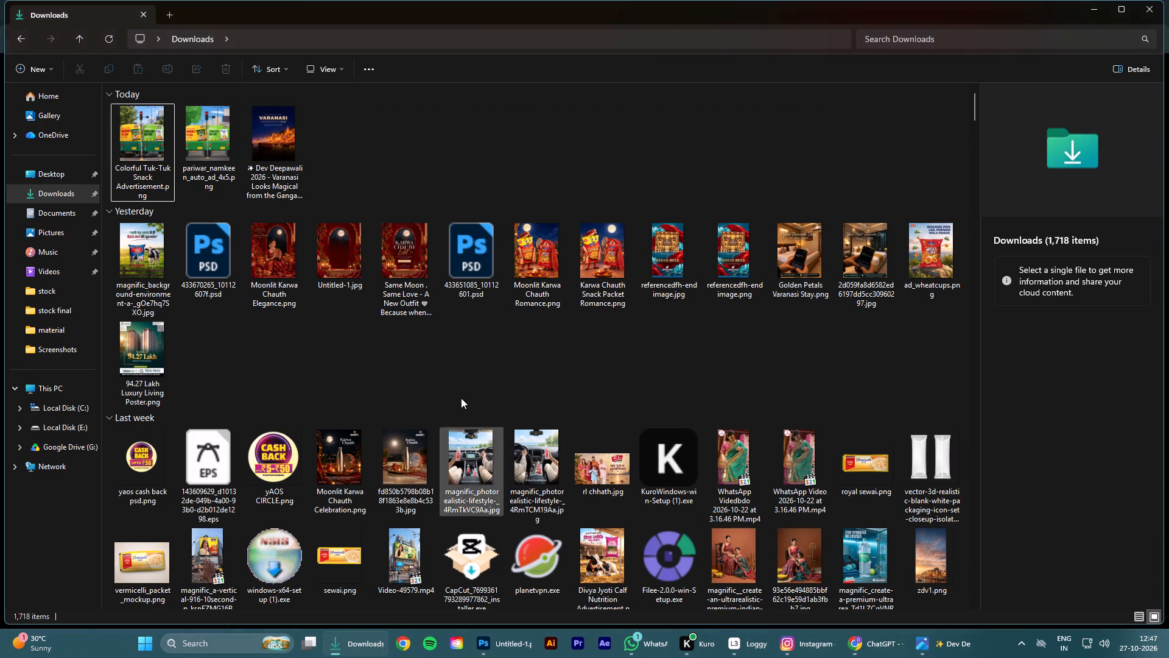
{"action": "left_click", "coordinate": [104, 38]}
{"action": "double_click", "coordinate": [138, 128]}
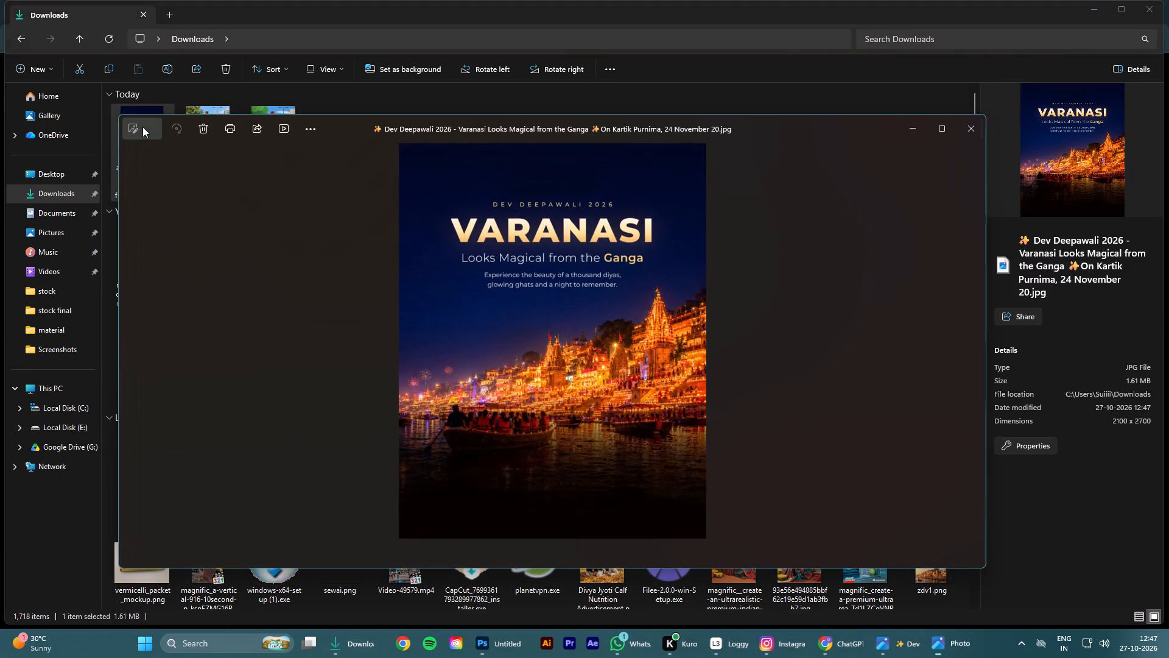
{"action": "left_click", "coordinate": [967, 128]}
{"action": "left_click", "coordinate": [497, 142]}
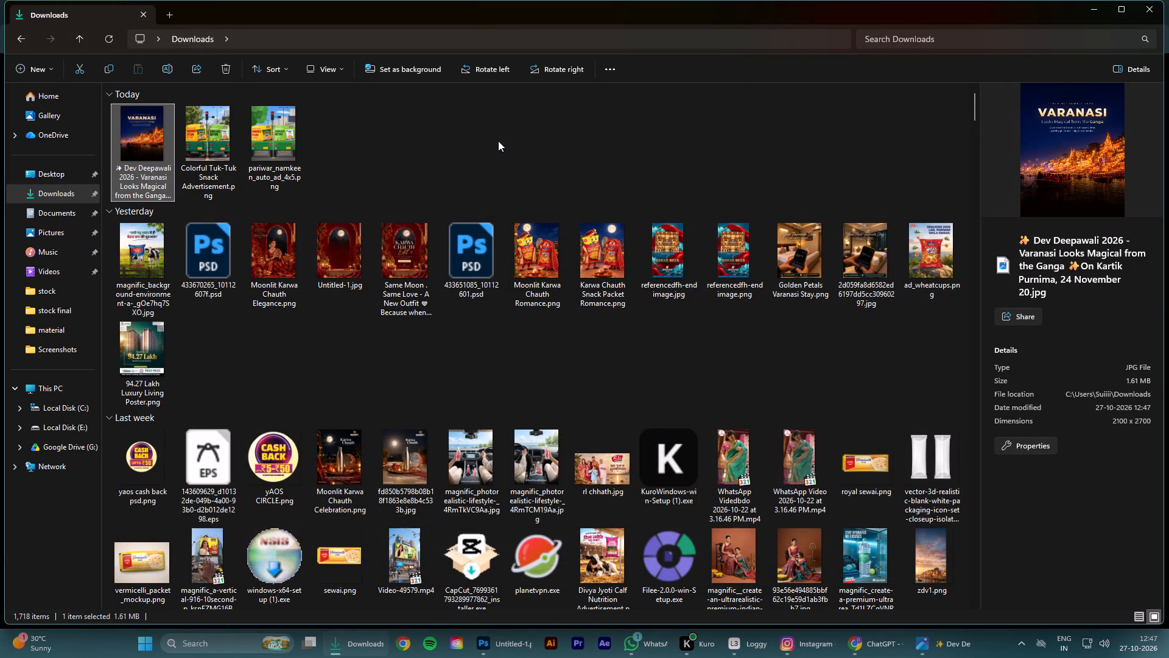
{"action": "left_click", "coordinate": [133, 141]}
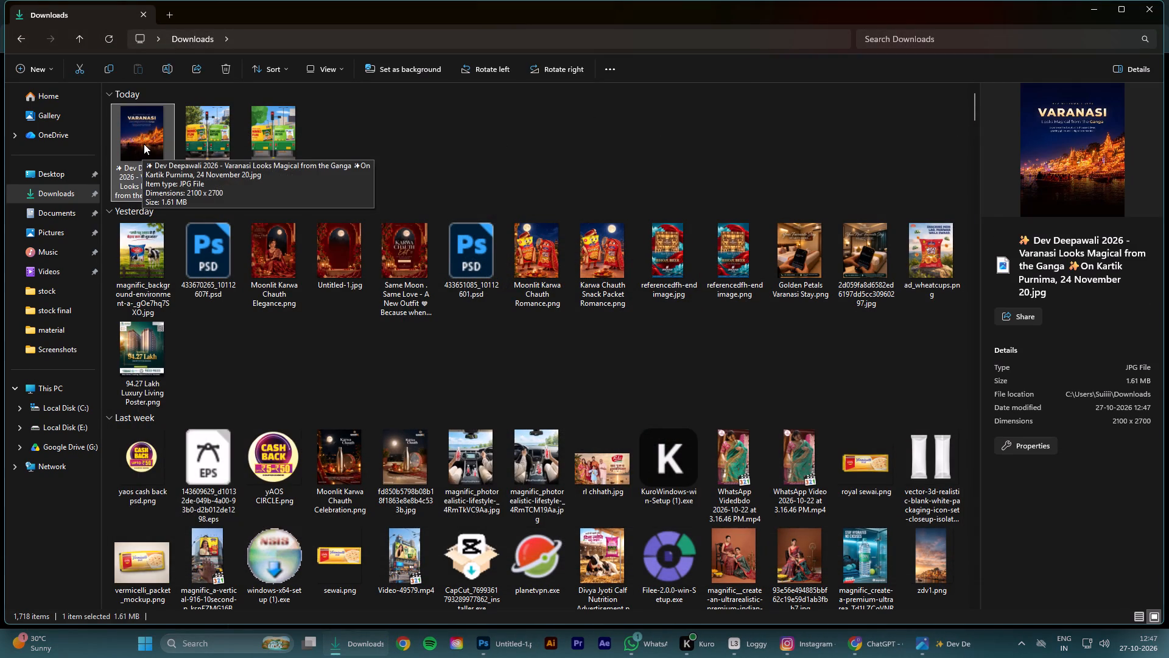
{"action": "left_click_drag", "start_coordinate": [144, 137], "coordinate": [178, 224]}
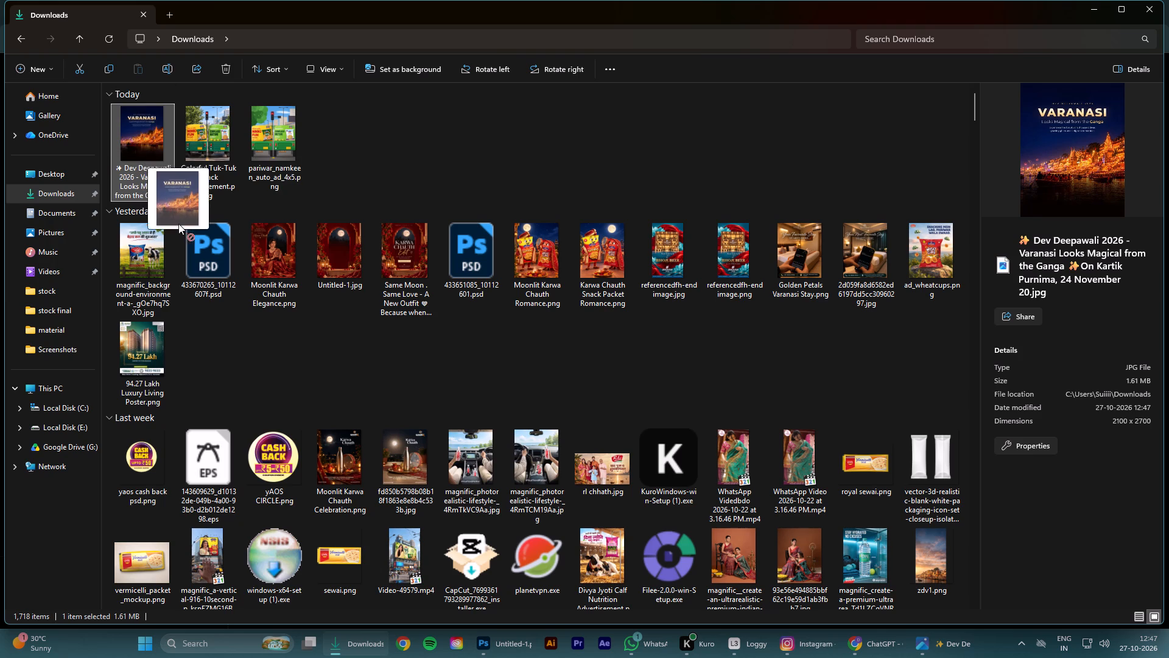
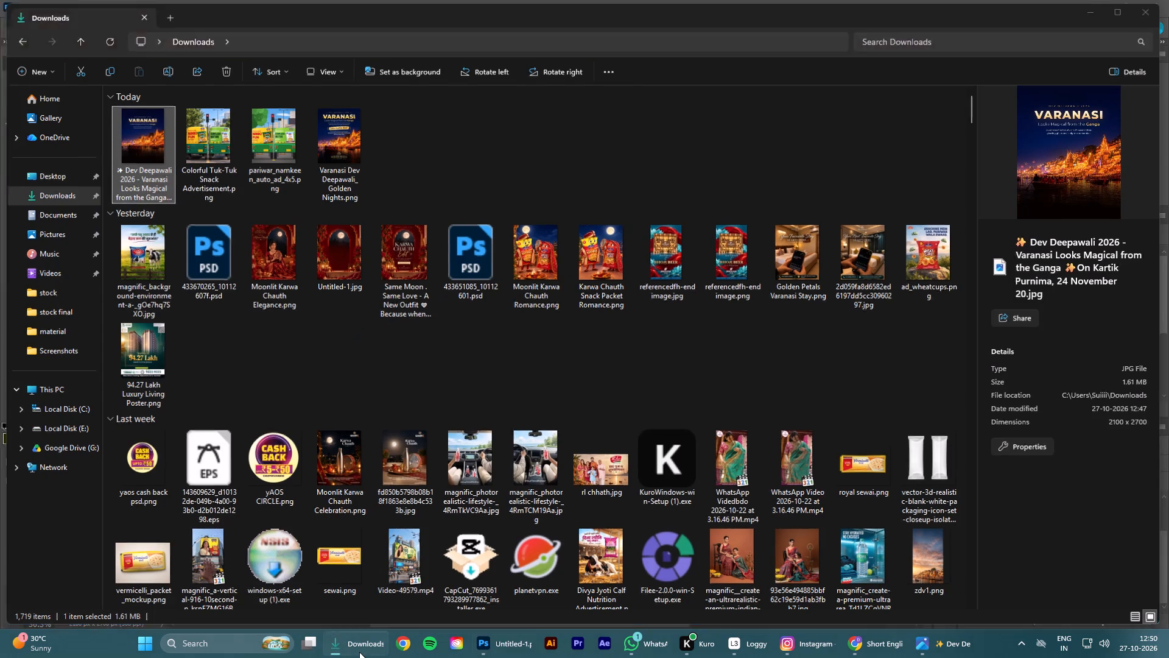
{"action": "left_click", "coordinate": [358, 637]}
{"action": "left_click", "coordinate": [108, 33]}
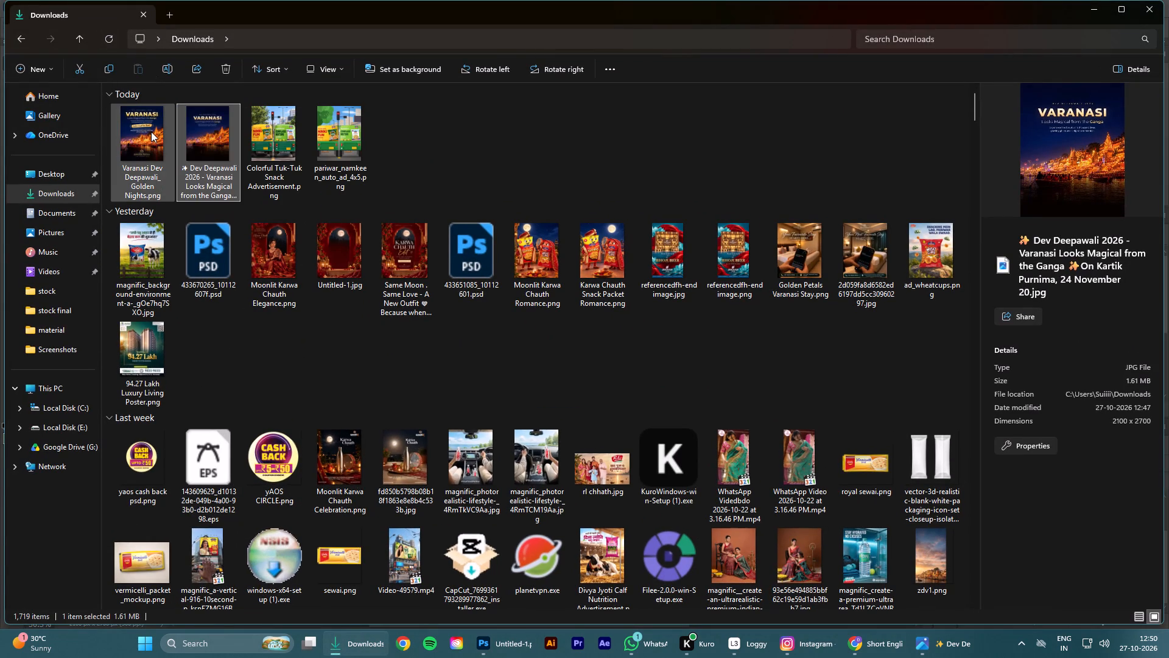
{"action": "left_click", "coordinate": [152, 132]}
{"action": "left_click_drag", "start_coordinate": [138, 128], "coordinate": [491, 655]}
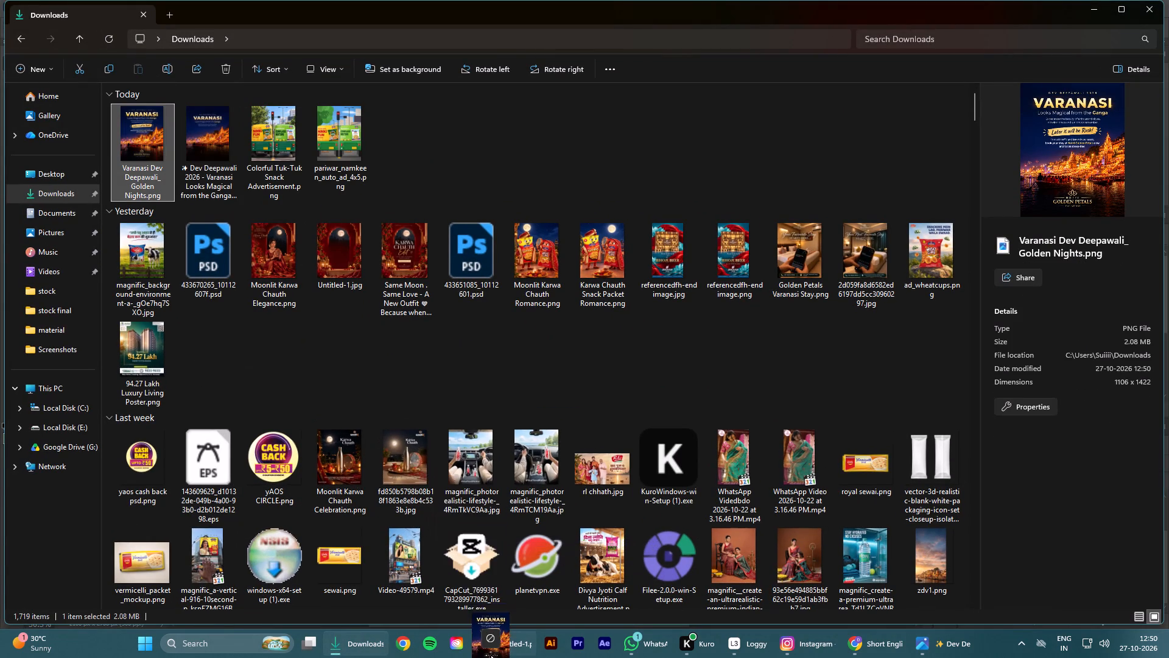
{"action": "left_click_drag", "start_coordinate": [491, 655], "coordinate": [535, 410]}
{"action": "left_click", "coordinate": [734, 27]}
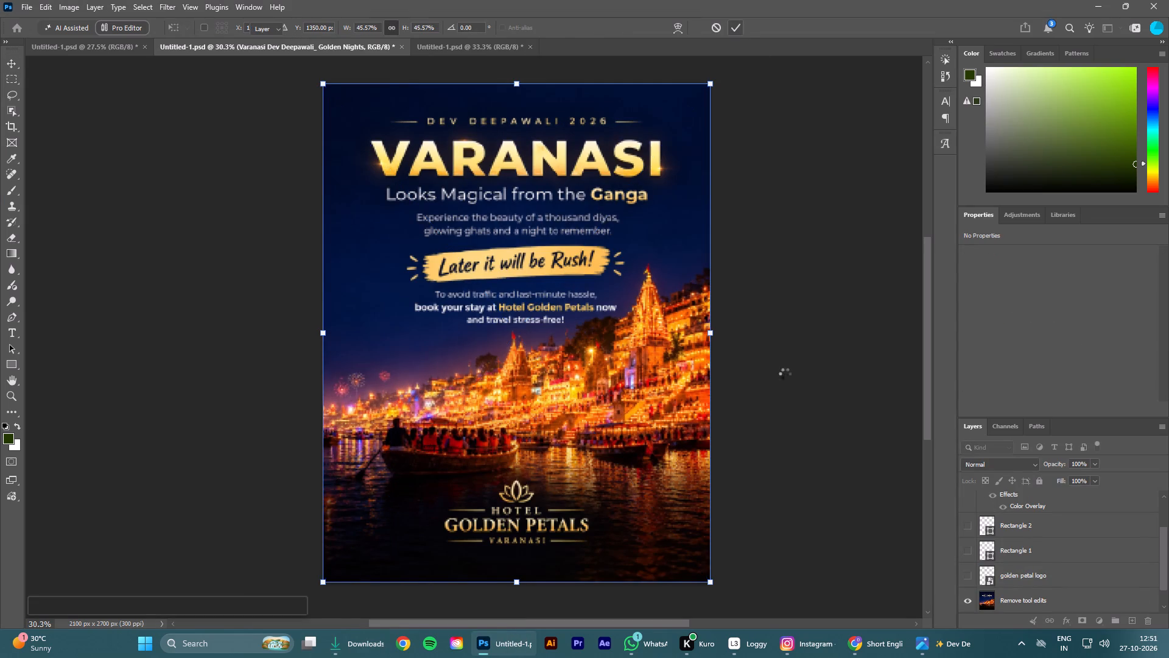
{"action": "left_click", "coordinate": [802, 482]}
Move the placed Golden Nights layer directly above the "Remove tool edits" layer and hide "Remove tool edits".
{"action": "scroll", "coordinate": [969, 590], "scroll_direction": "down", "scroll_amount": 6}
{"action": "scroll", "coordinate": [1024, 580], "scroll_direction": "up", "scroll_amount": 7}
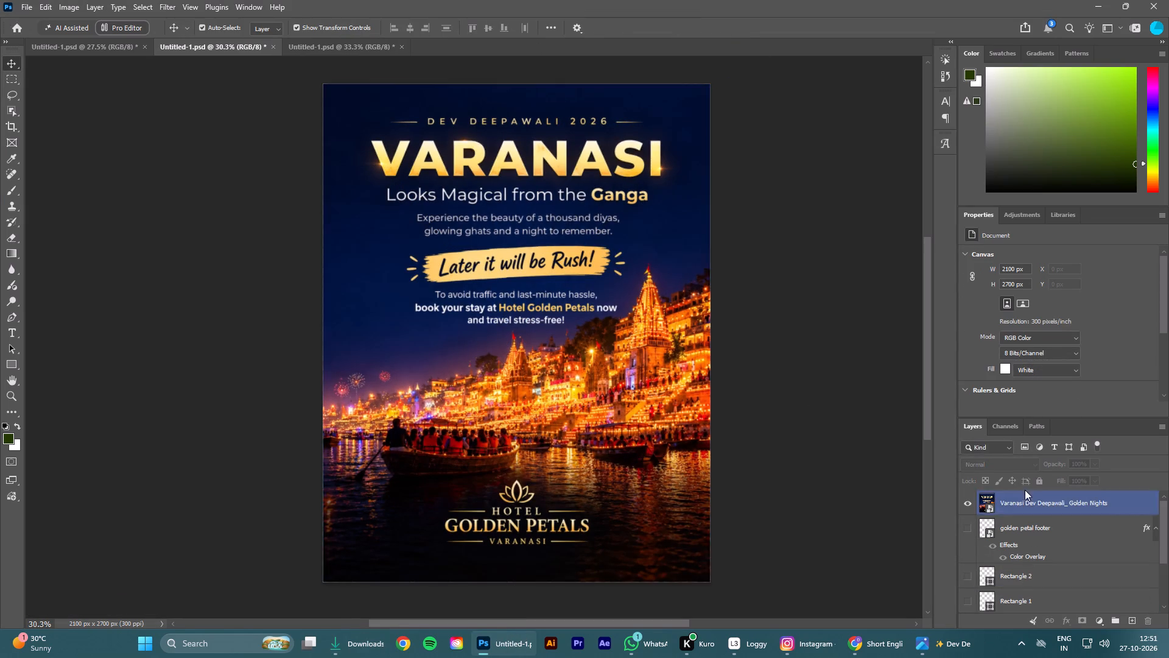
{"action": "left_click", "coordinate": [1030, 506]}
{"action": "left_click_drag", "start_coordinate": [1051, 499], "coordinate": [1012, 632]}
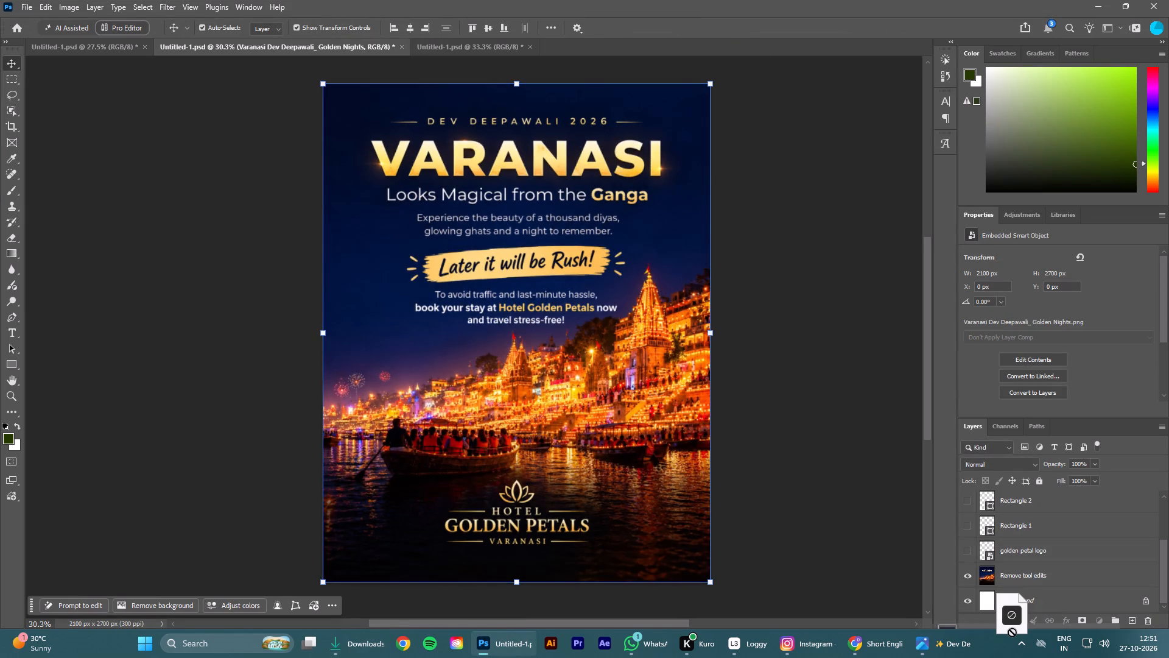
{"action": "left_click_drag", "start_coordinate": [1012, 632], "coordinate": [1011, 562]}
{"action": "left_click", "coordinate": [1025, 575]}
{"action": "left_click", "coordinate": [966, 573]}
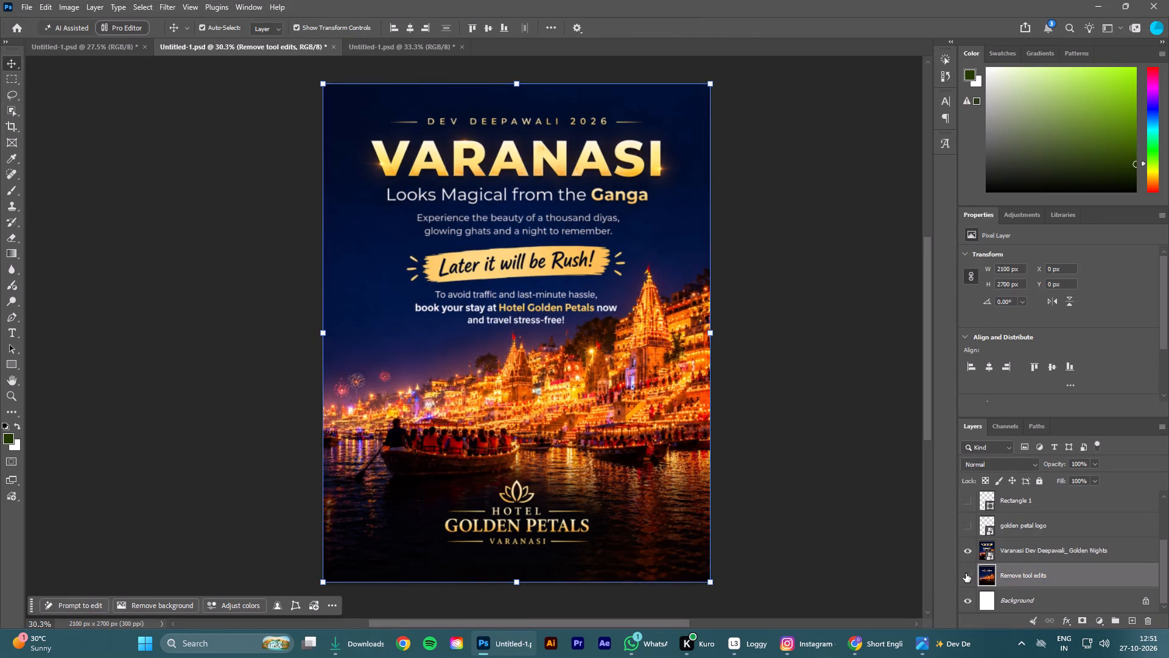
{"action": "left_click", "coordinate": [840, 433]}
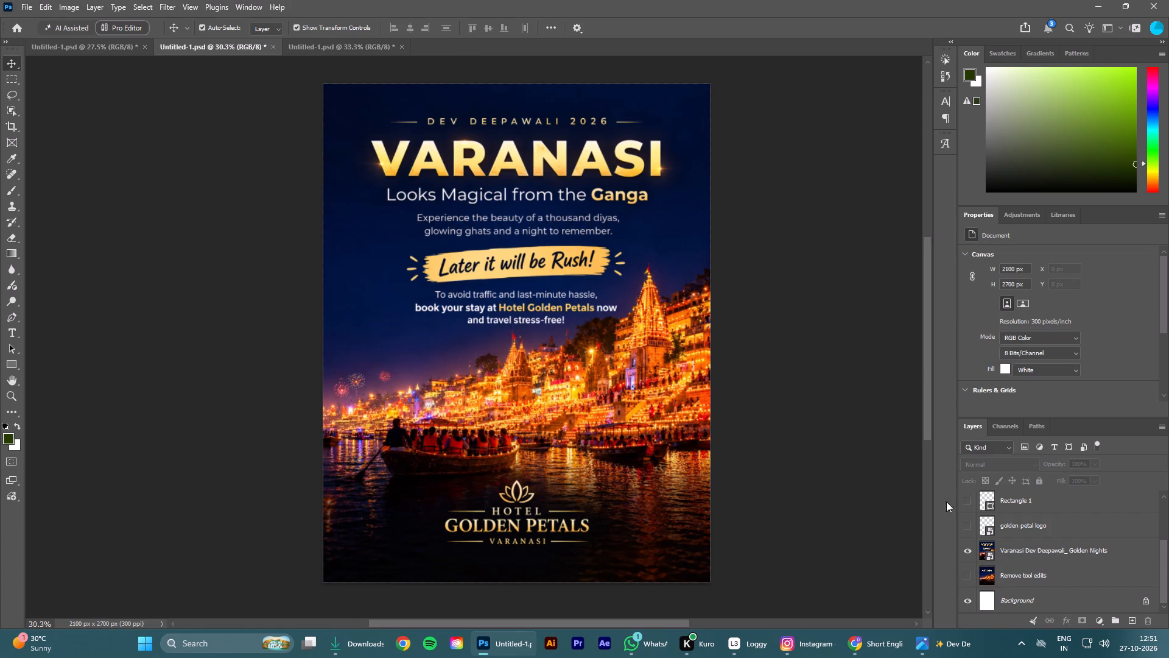
Show the golden petal logo, Rectangle 1, Rectangle 2 and golden petal footer layers.
{"action": "left_click", "coordinate": [965, 523]}
{"action": "left_click", "coordinate": [960, 498]}
{"action": "scroll", "coordinate": [980, 510], "scroll_direction": "up", "scroll_amount": 2}
{"action": "left_click", "coordinate": [960, 553]}
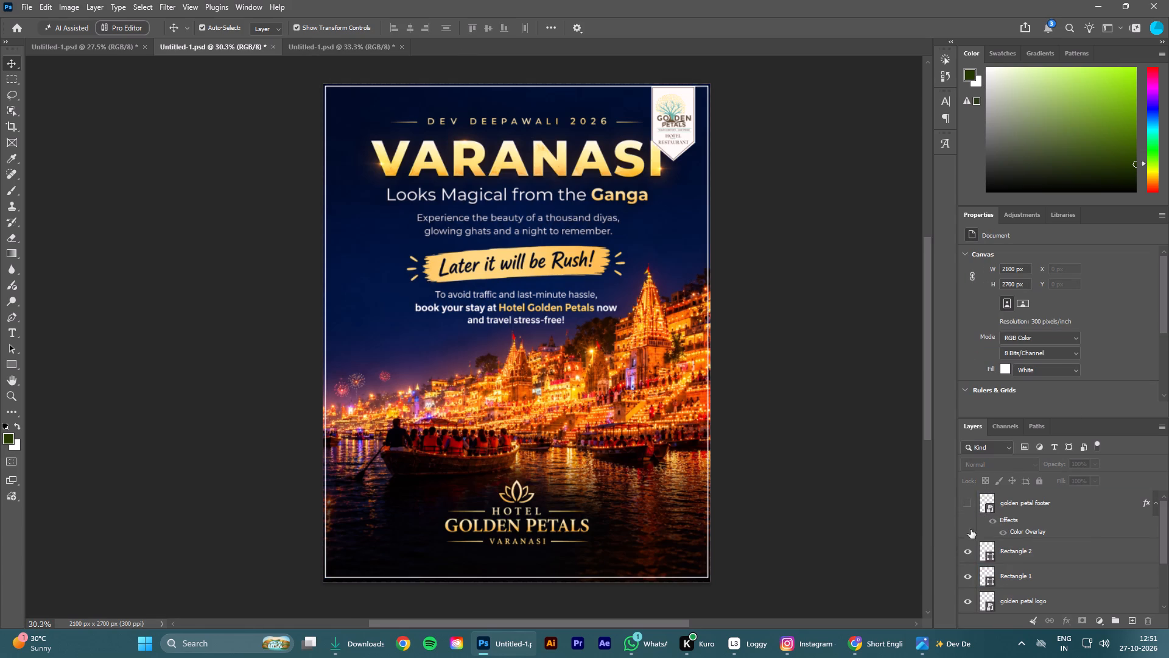
{"action": "left_click", "coordinate": [969, 513]}
{"action": "scroll", "coordinate": [1012, 539], "scroll_direction": "up", "scroll_amount": 3}
{"action": "left_click", "coordinate": [865, 430]}
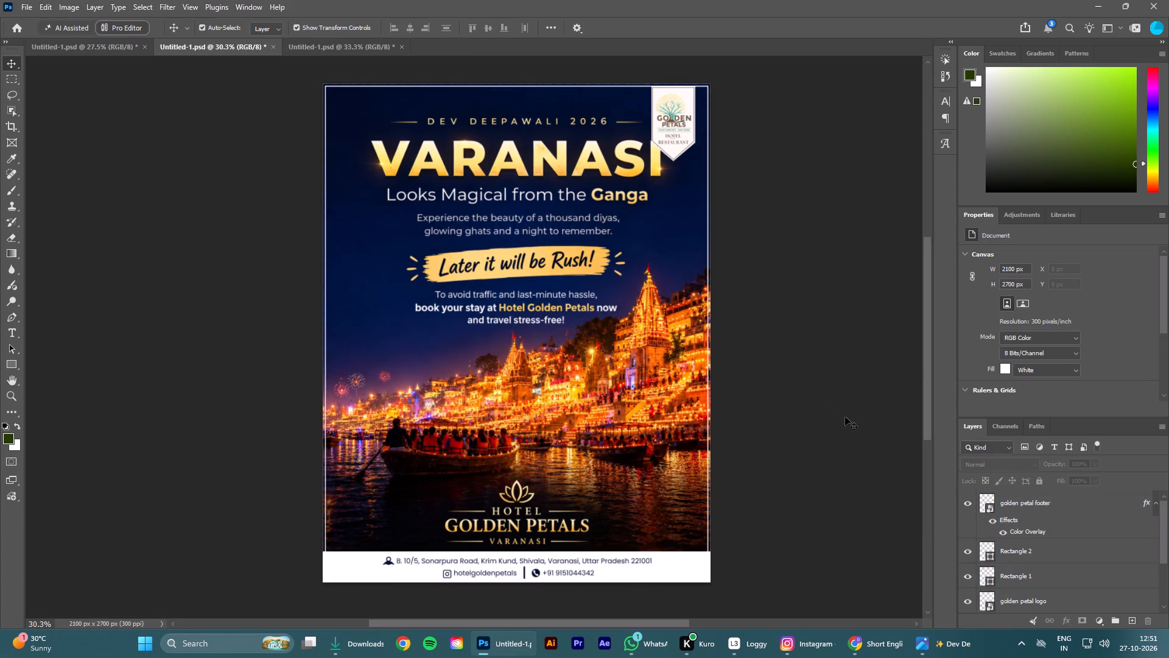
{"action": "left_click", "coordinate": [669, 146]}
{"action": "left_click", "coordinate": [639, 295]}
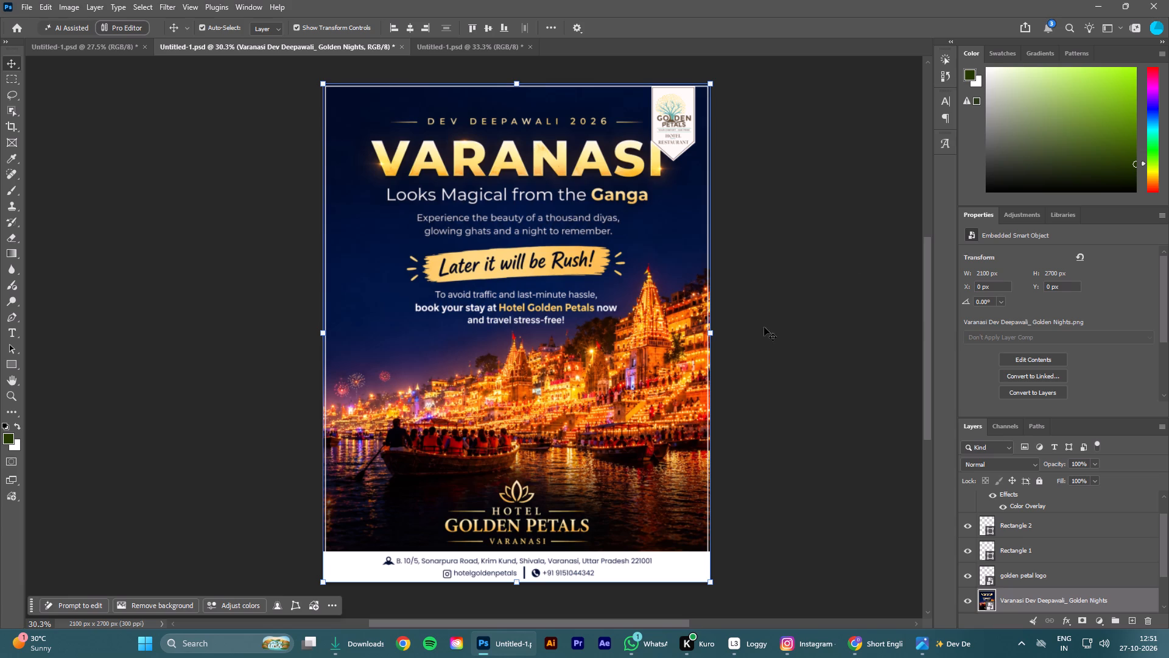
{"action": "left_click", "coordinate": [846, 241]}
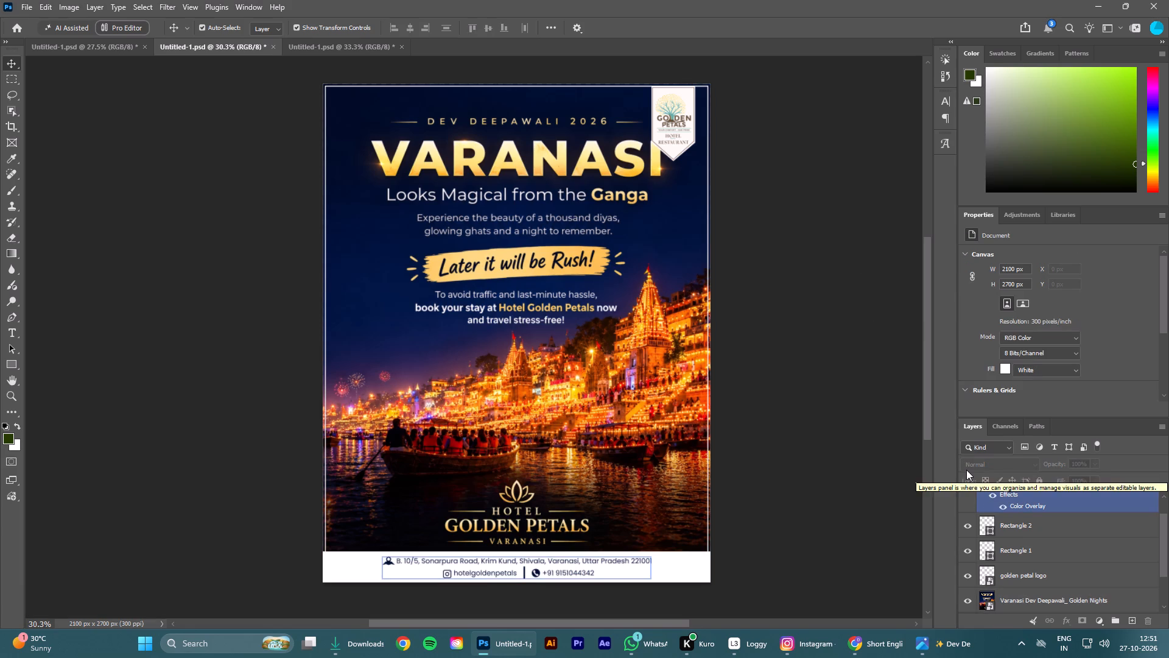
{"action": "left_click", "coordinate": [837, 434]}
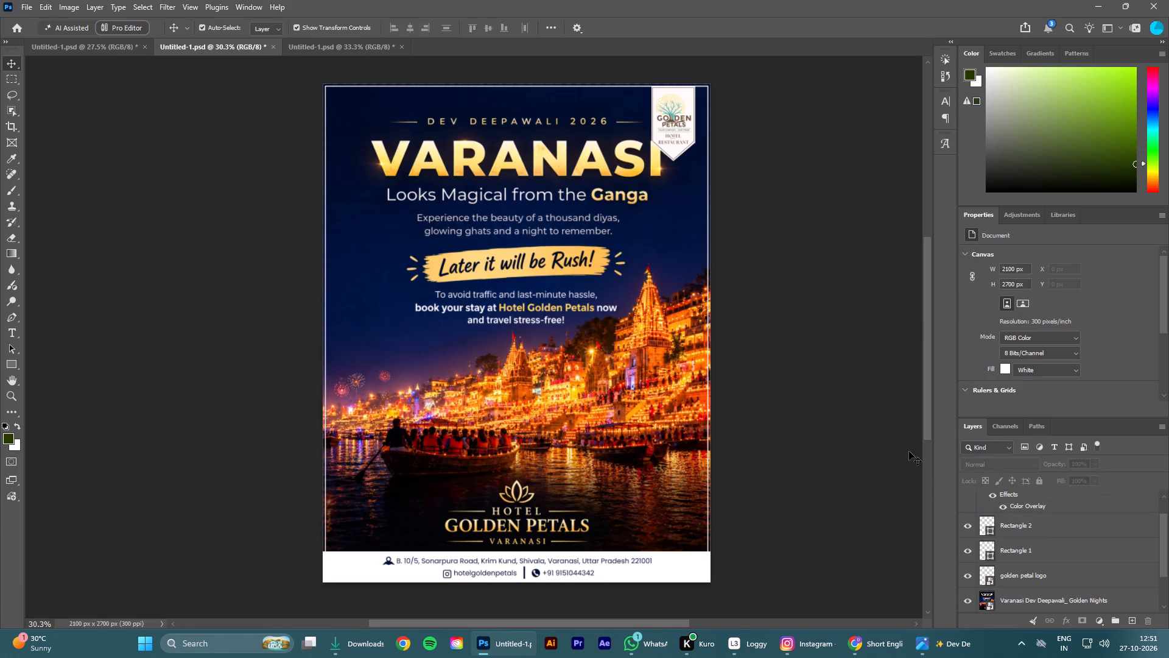
Scale the Golden Nights poster image down proportionally from its top edge to about 2002 × 2575 px, leaving a white strip above it.
{"action": "left_click", "coordinate": [664, 356]}
{"action": "left_click_drag", "start_coordinate": [518, 84], "coordinate": [516, 107]}
{"action": "left_click", "coordinate": [732, 26]}
{"action": "left_click", "coordinate": [815, 156]}
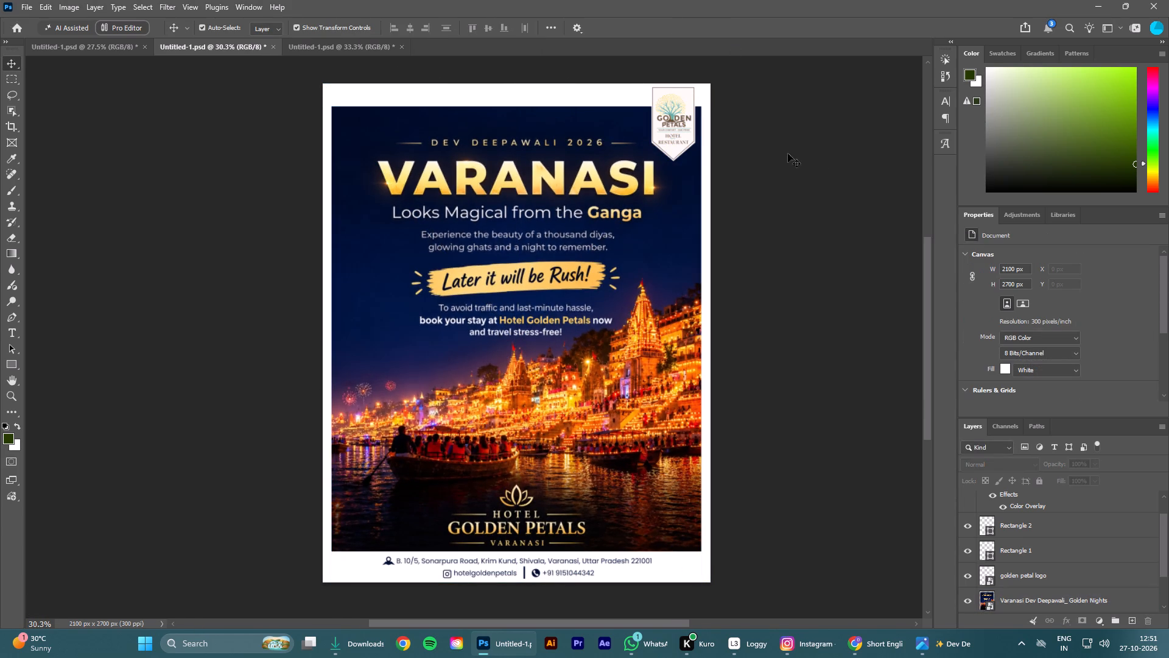
Move the golden petal logo ribbon to the canvas top, aligned with the poster image's right edge, at about X 1814 px, Y 0 px.
{"action": "left_click", "coordinate": [680, 126]}
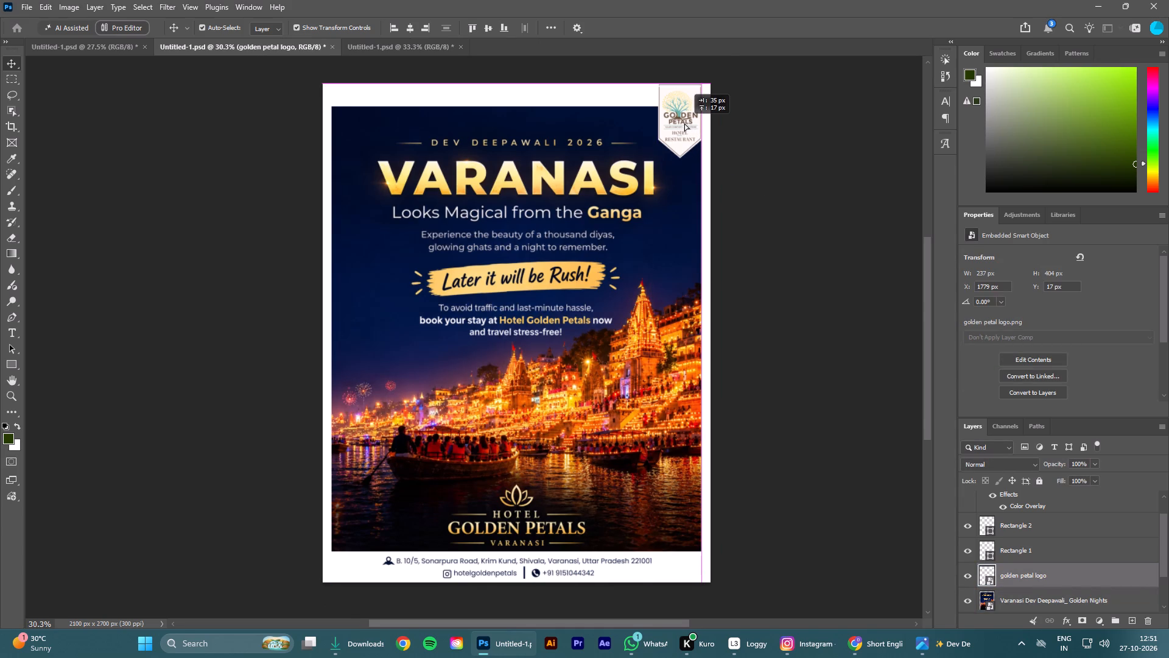
{"action": "left_click", "coordinate": [816, 141]}
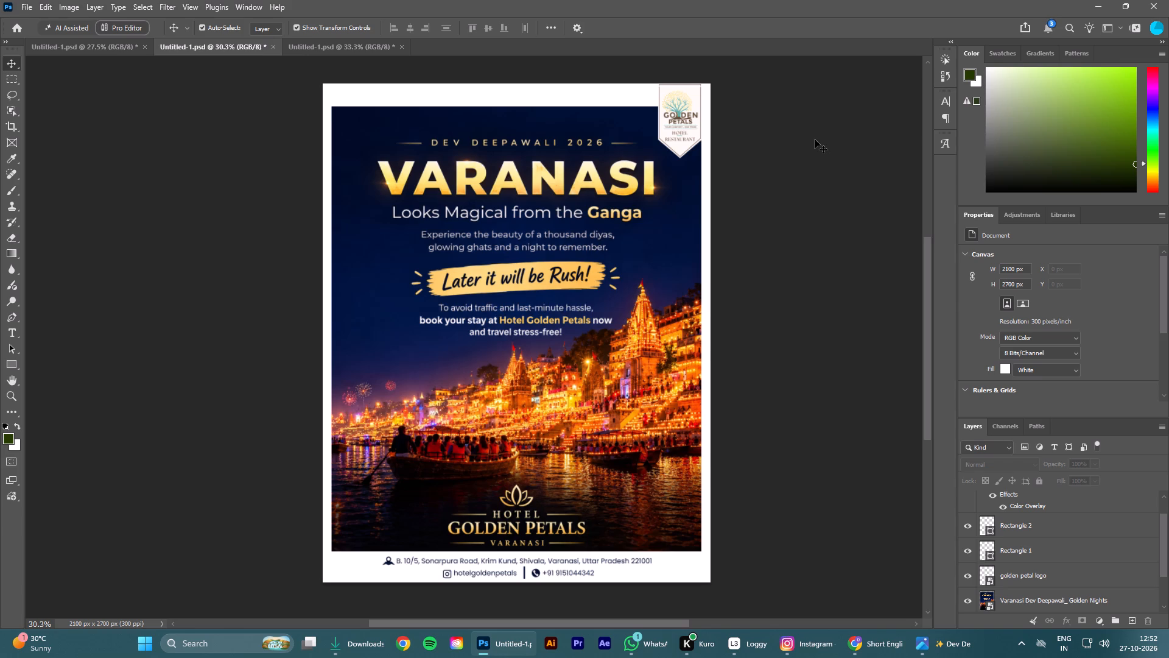
{"action": "left_click", "coordinate": [788, 359]}
Align the Golden Nights poster image to its horizontal centre on the canvas.
{"action": "left_click", "coordinate": [672, 228]}
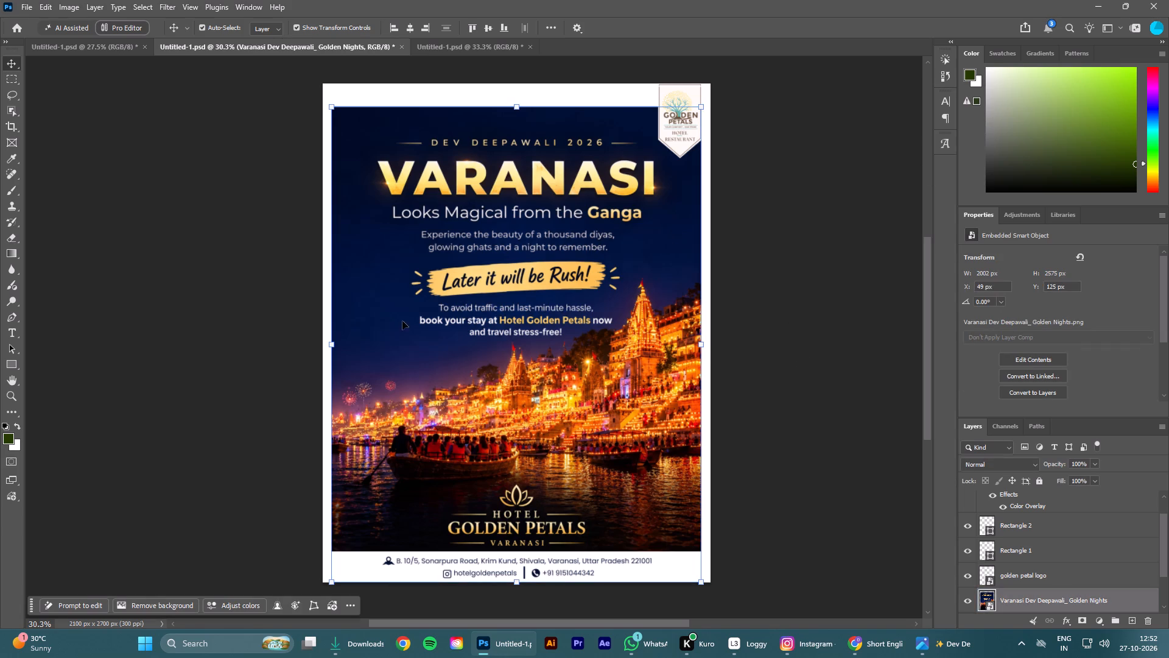
{"action": "left_click", "coordinate": [406, 28]}
{"action": "left_click", "coordinate": [823, 272]}
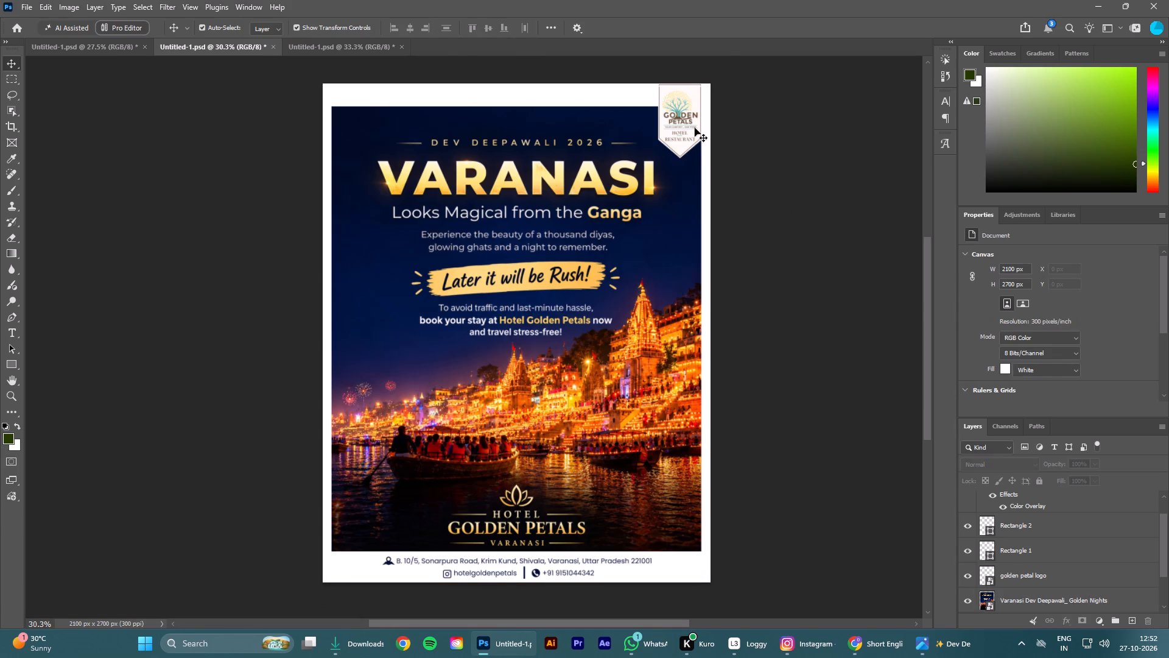
Hide the golden petal logo ribbon layer.
{"action": "left_click", "coordinate": [679, 118]}
{"action": "left_click", "coordinate": [971, 575]}
Copy the circular Golden Petals logo layer from the "Your Favourite Stay" document and paste it in place in the Varanasi poster.
{"action": "scroll", "coordinate": [1043, 536], "scroll_direction": "up", "scroll_amount": 3}
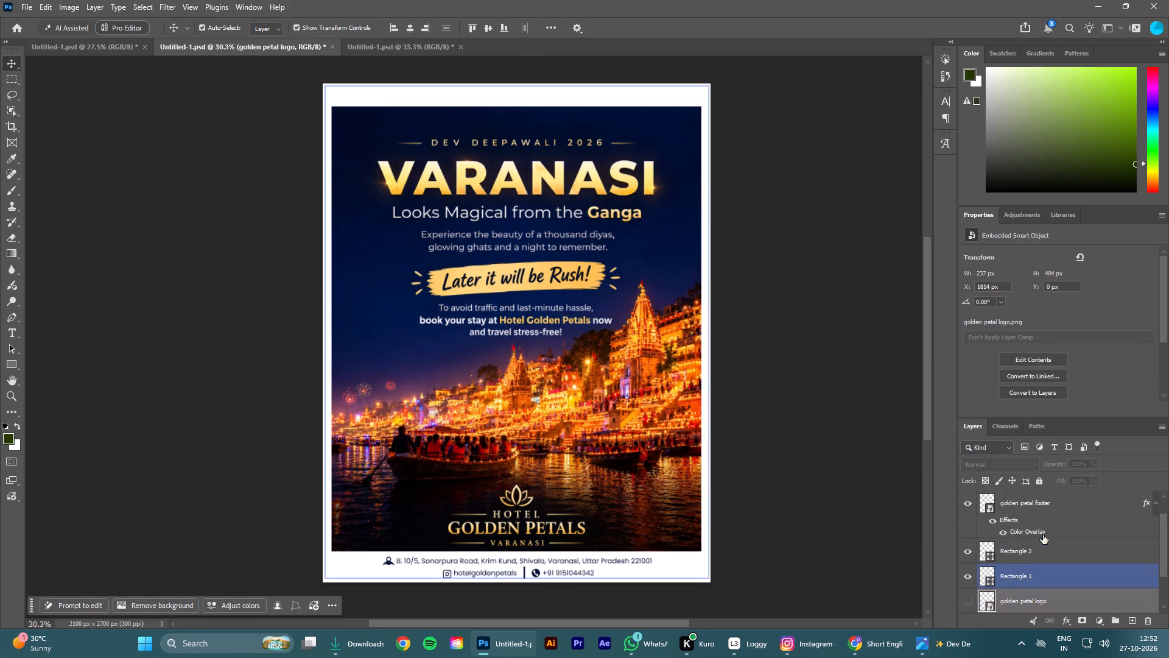
{"action": "scroll", "coordinate": [1043, 535], "scroll_direction": "up", "scroll_amount": 3}
{"action": "left_click", "coordinate": [393, 48]}
{"action": "left_click", "coordinate": [469, 115]}
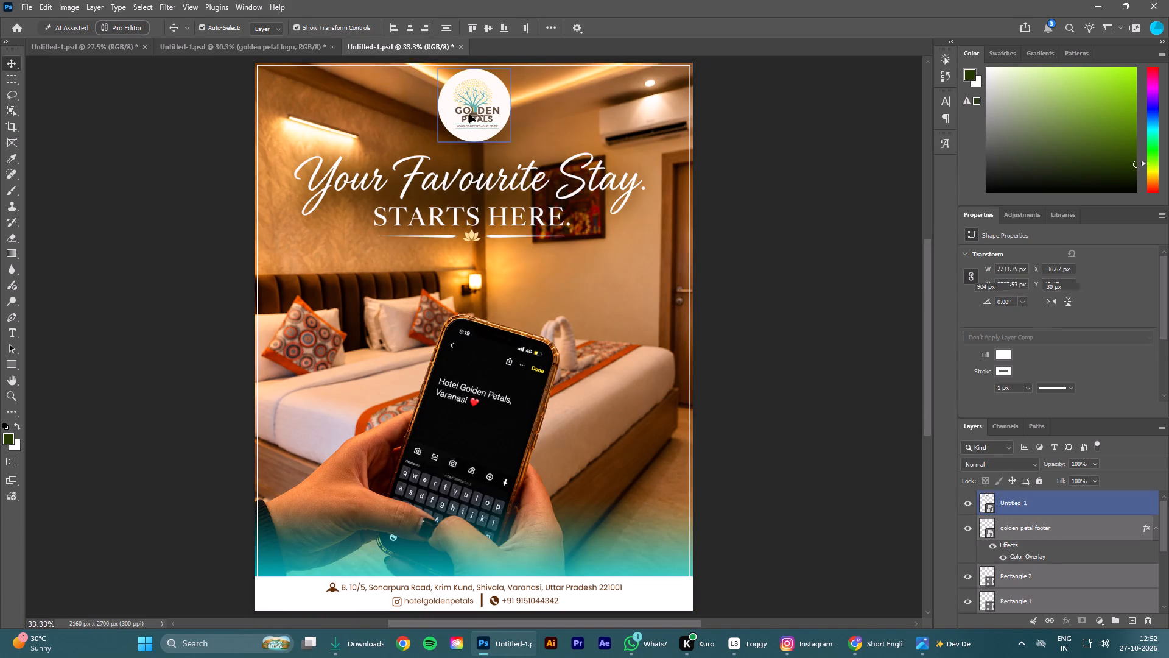
{"action": "double_click", "coordinate": [967, 506]}
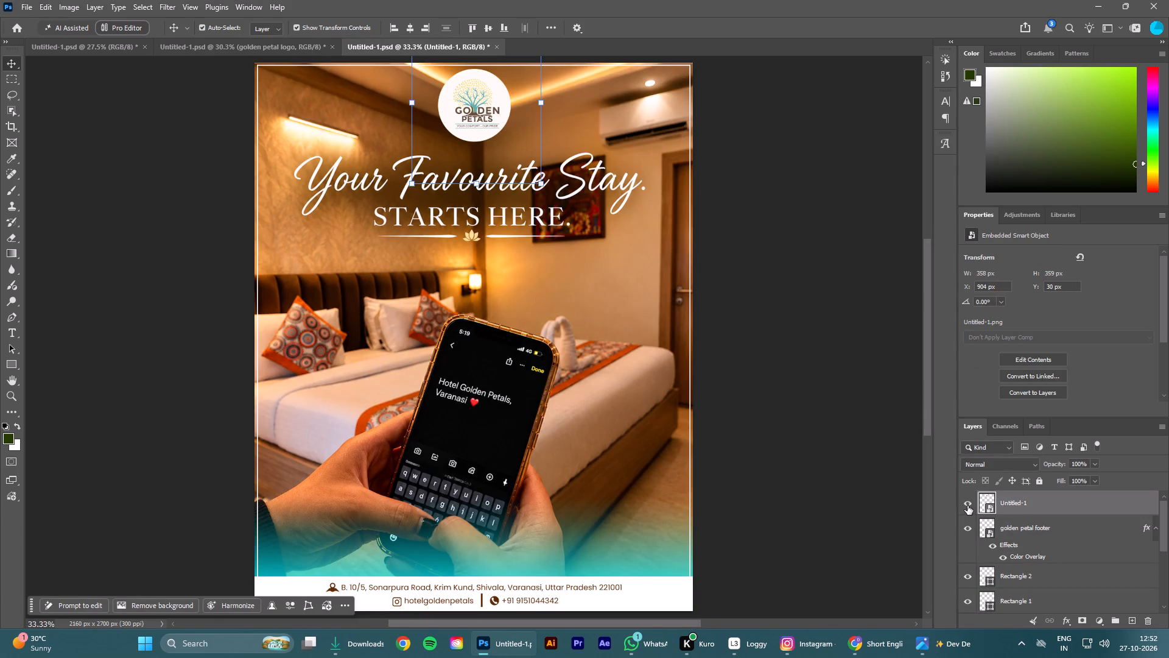
{"action": "left_click", "coordinate": [1022, 508]}
{"action": "key", "text": "ctrl+c"}
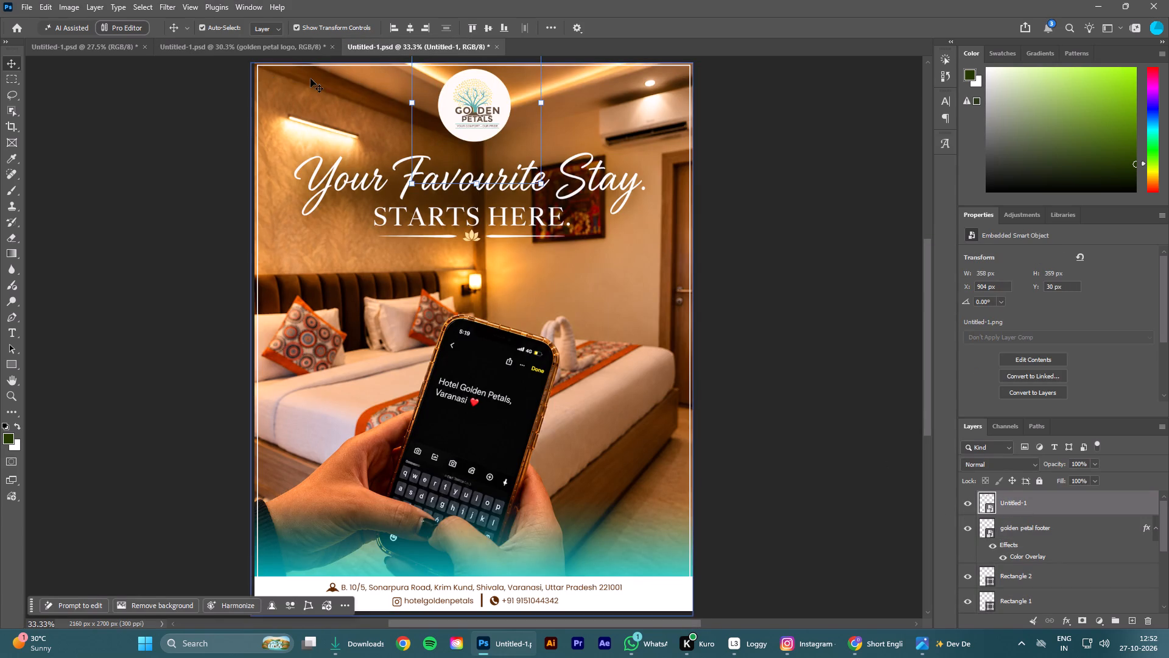
{"action": "left_click", "coordinate": [292, 51]}
{"action": "key", "text": "ctrl+shift+v"}
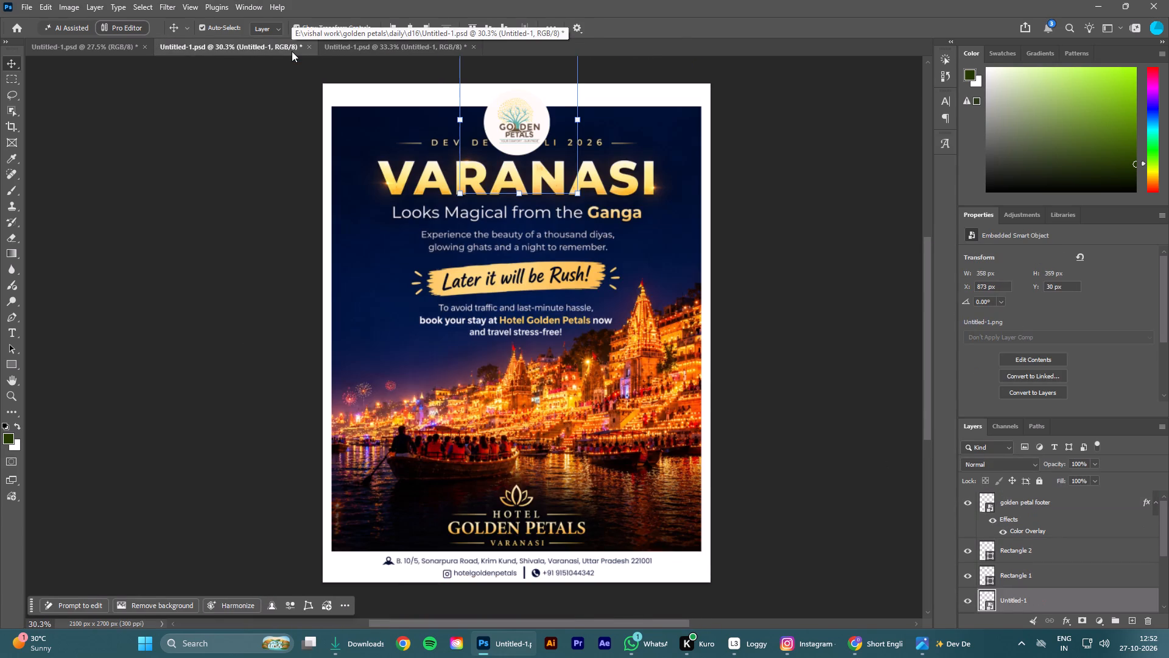
{"action": "left_click", "coordinate": [866, 219]}
Scale the circular Golden Petals logo down to about 45.34% at the top centre of the poster.
{"action": "left_click", "coordinate": [506, 125]}
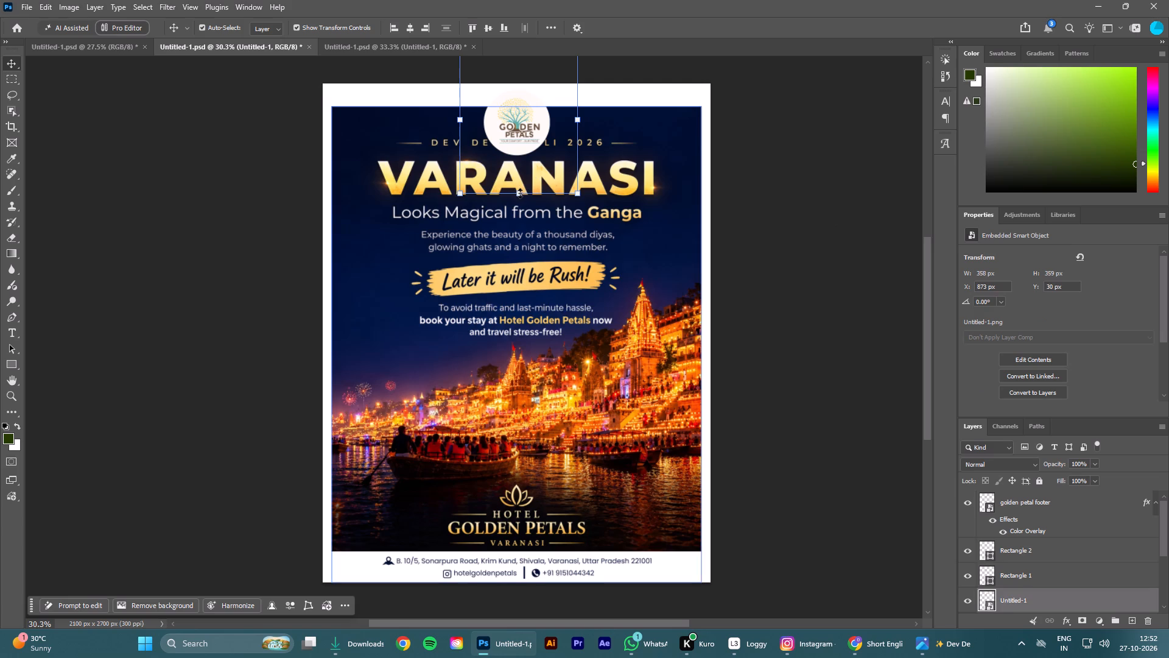
{"action": "left_click_drag", "start_coordinate": [519, 193], "coordinate": [519, 162]}
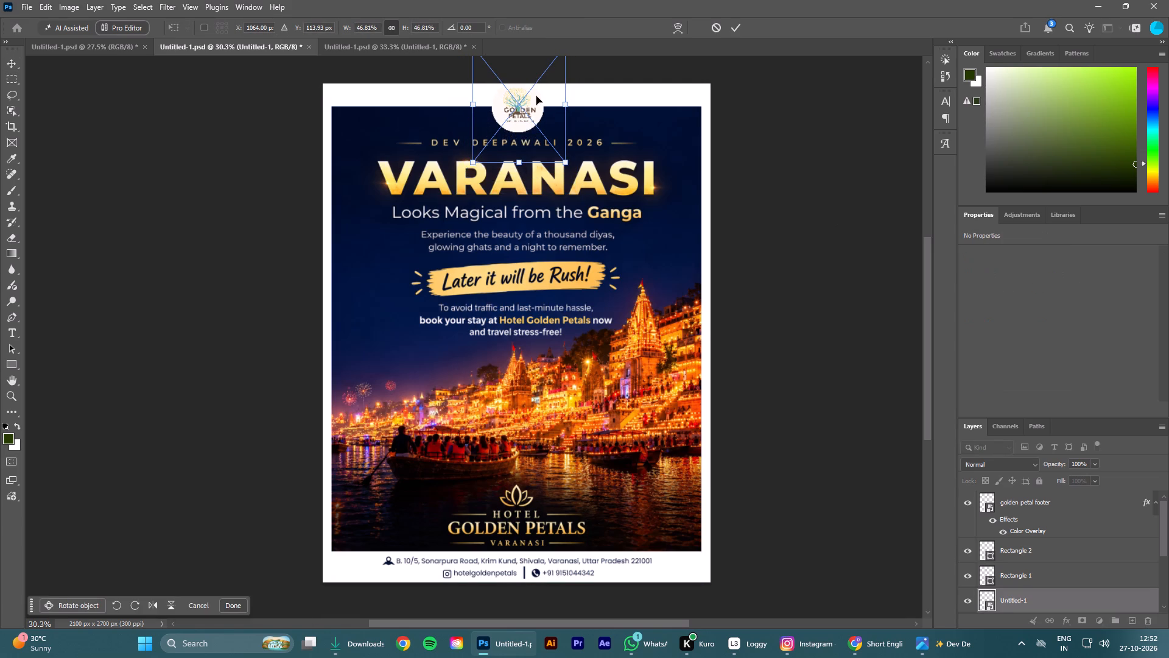
{"action": "left_click", "coordinate": [519, 163]}
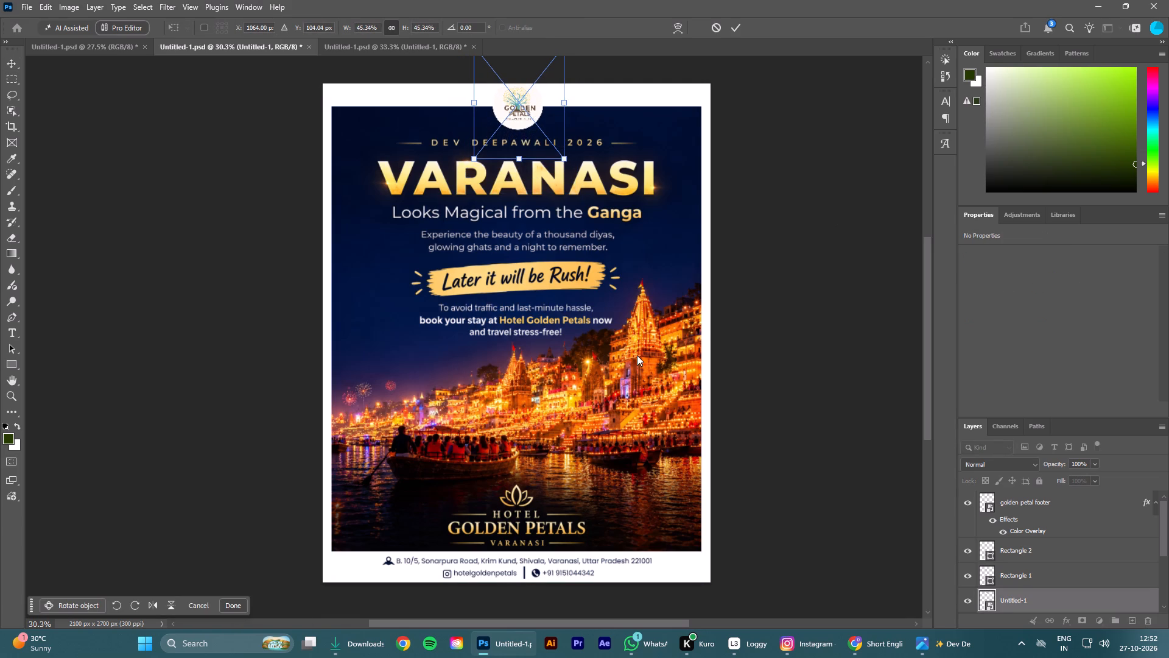
{"action": "left_click", "coordinate": [749, 387]}
Nudge the Golden Nights poster image down 80 px to Y 205 px, below most of the circular logo.
{"action": "left_click", "coordinate": [659, 402]}
{"action": "key", "text": "shift+Down"}
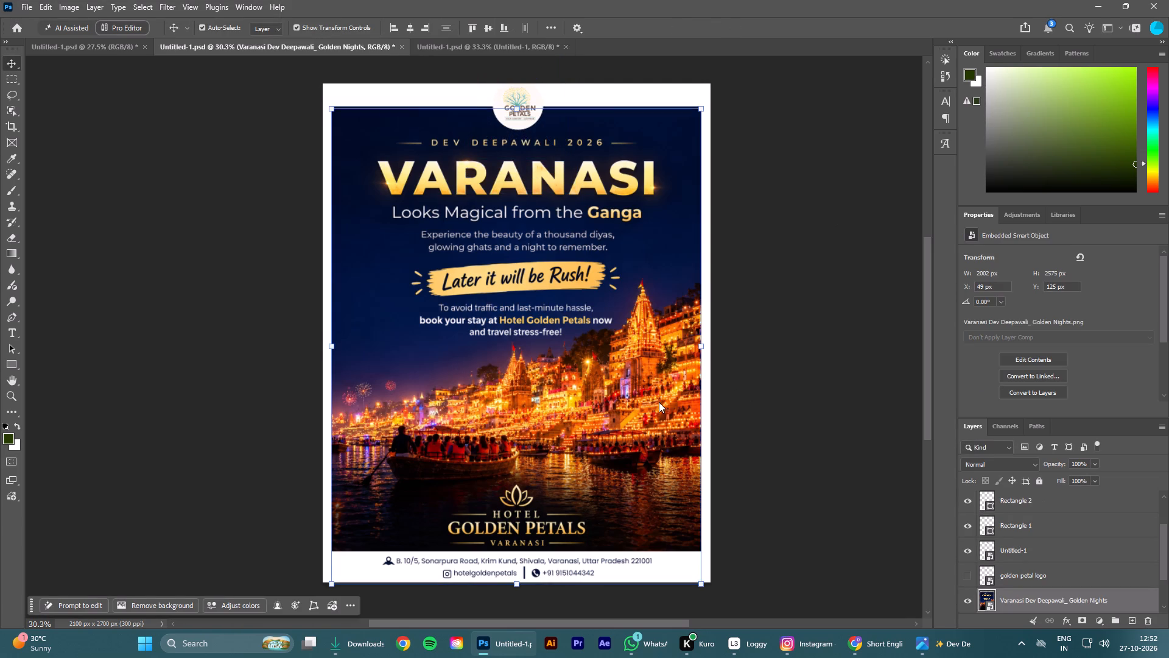
{"action": "key", "text": "shift+Down"}
{"action": "key", "text": "shift+Down"}
{"action": "key", "text": "shift+Down"}
{"action": "key", "text": "shift+Down"}
{"action": "key", "text": "shift+Down"}
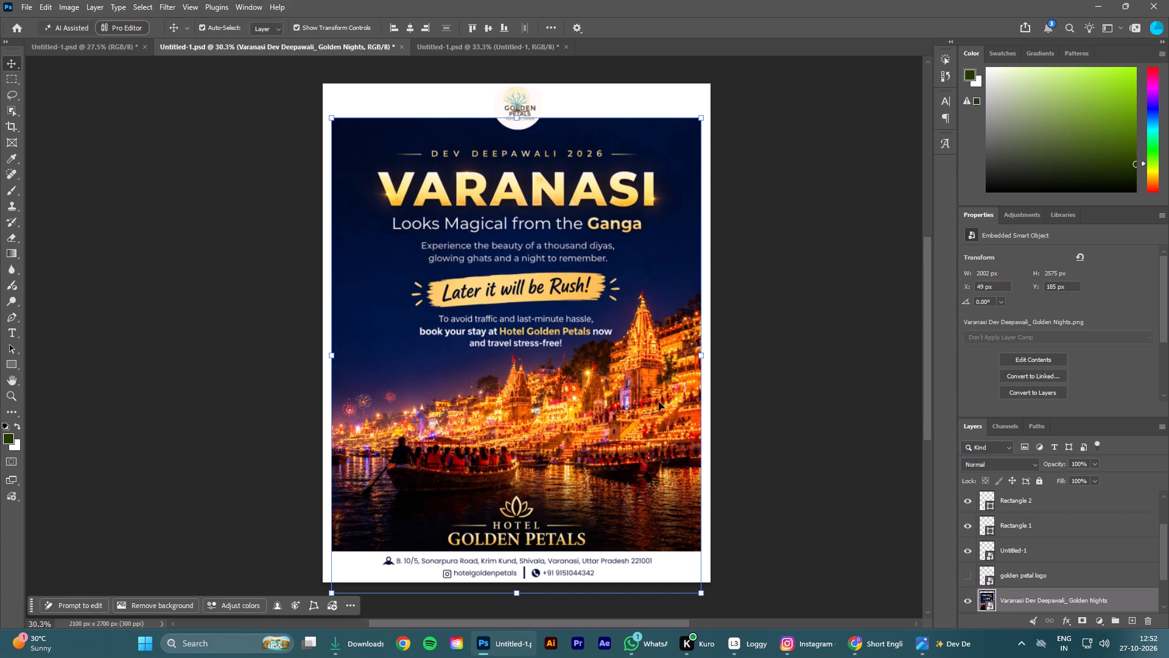
{"action": "key", "text": "shift+Down"}
{"action": "key", "text": "shift+Down"}
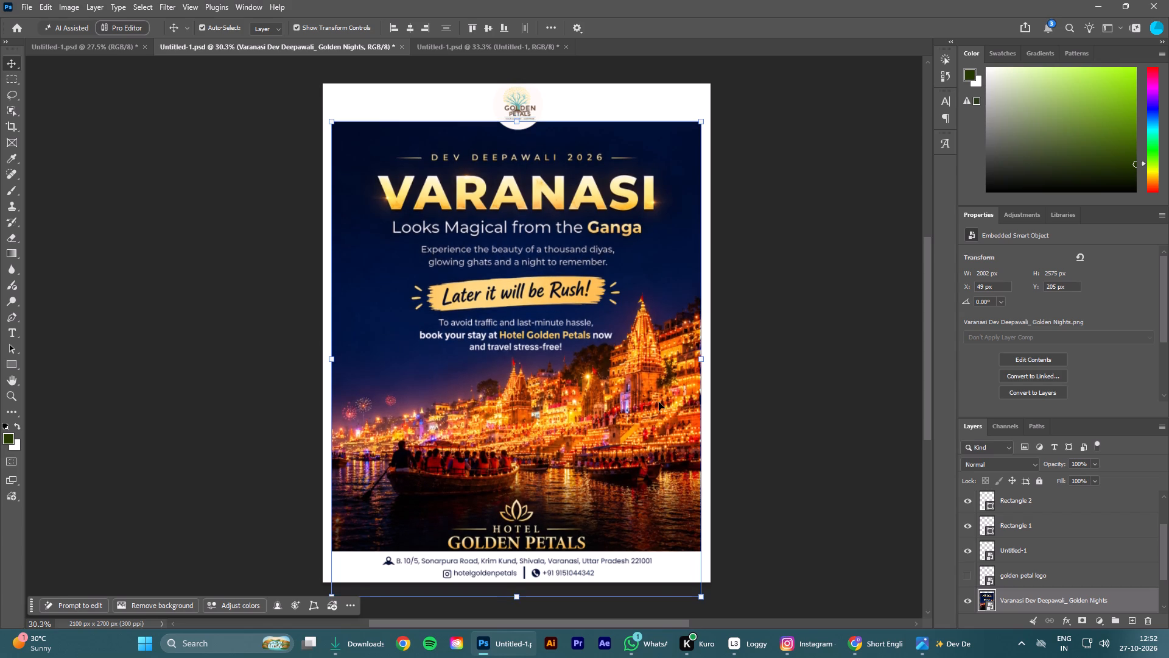
{"action": "left_click", "coordinate": [785, 171]}
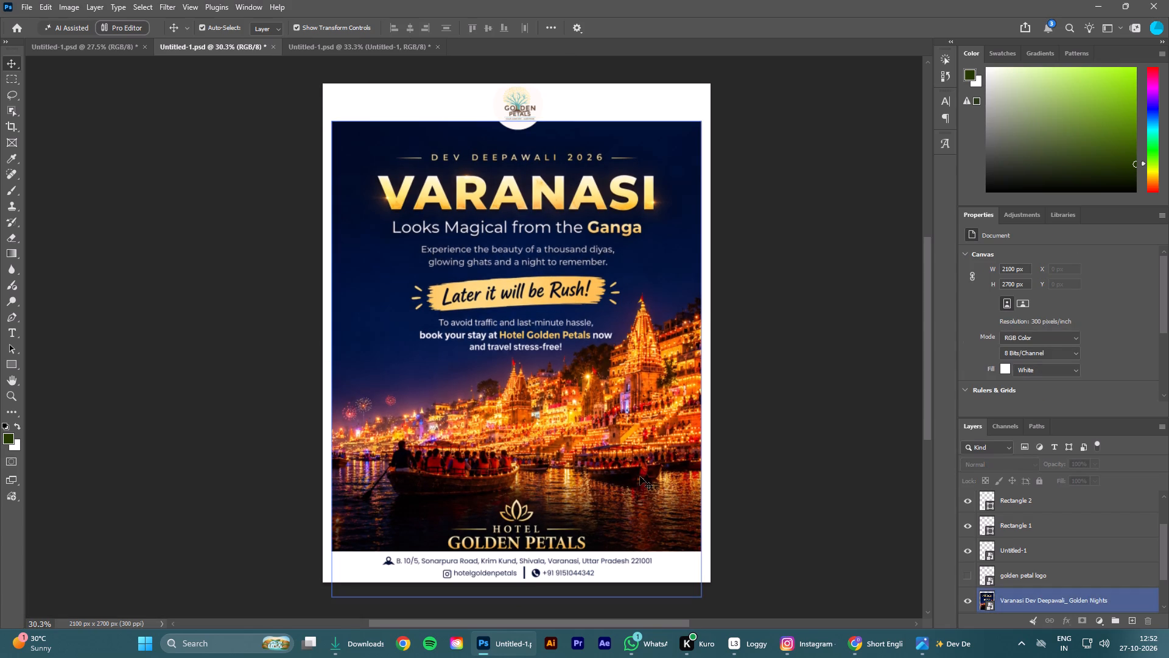
{"action": "scroll", "coordinate": [997, 601], "scroll_direction": "down", "scroll_amount": 6}
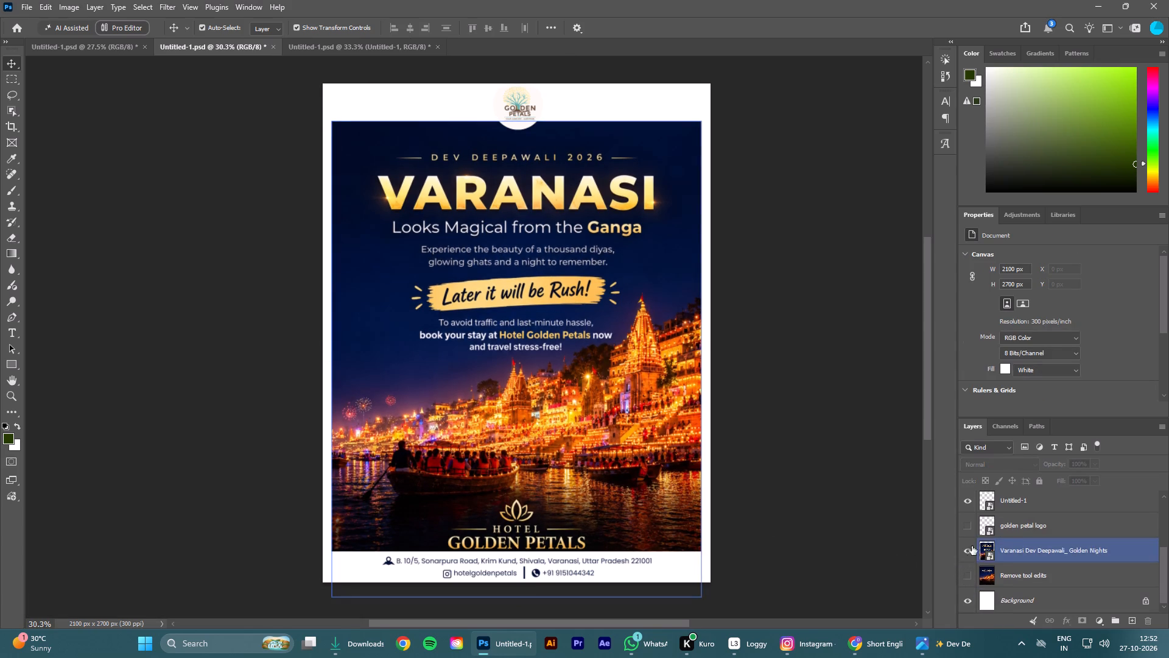
Hide the golden petal footer, Rectangle 2, Rectangle 1 and Untitled-1 layers, leaving the Golden Nights poster image uncovered.
{"action": "scroll", "coordinate": [975, 541], "scroll_direction": "up", "scroll_amount": 6}
{"action": "scroll", "coordinate": [1006, 581], "scroll_direction": "down", "scroll_amount": 5}
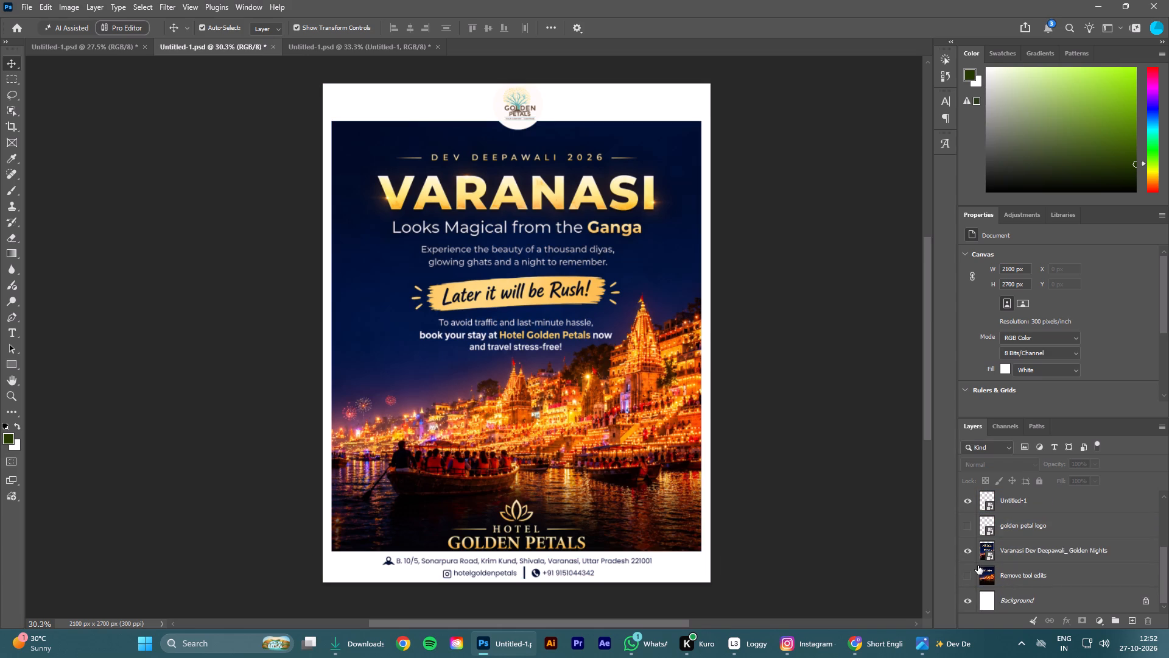
{"action": "scroll", "coordinate": [977, 543], "scroll_direction": "up", "scroll_amount": 4}
{"action": "left_click", "coordinate": [964, 505]}
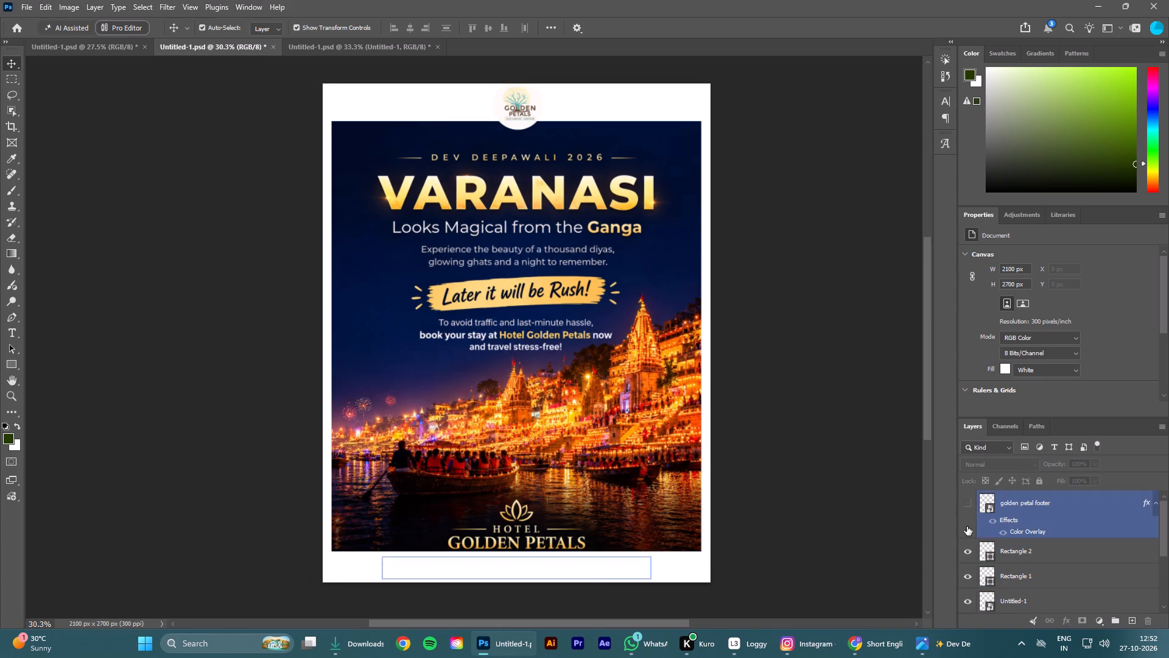
{"action": "left_click", "coordinate": [967, 547]}
{"action": "left_click", "coordinate": [968, 579]}
{"action": "left_click", "coordinate": [966, 603]}
{"action": "scroll", "coordinate": [1094, 583], "scroll_direction": "down", "scroll_amount": 11}
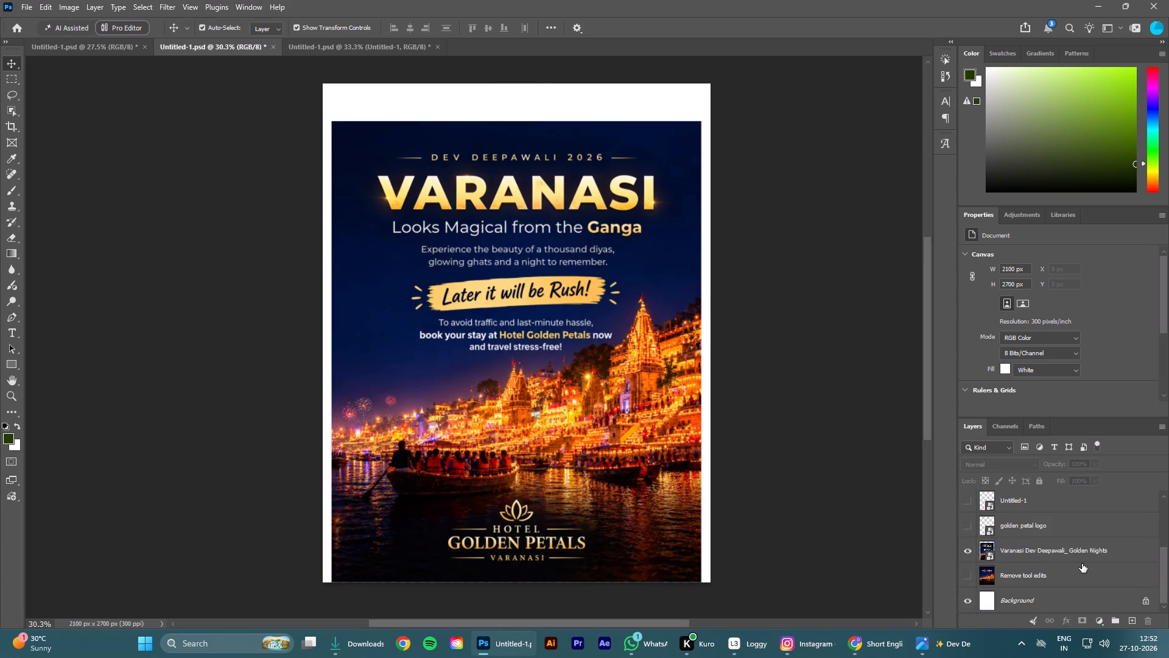
Lasso the Hotel Golden Petals Varanasi logo at the bottom of the Golden Nights poster image and remove it with the Remove command.
{"action": "left_click", "coordinate": [1000, 555]}
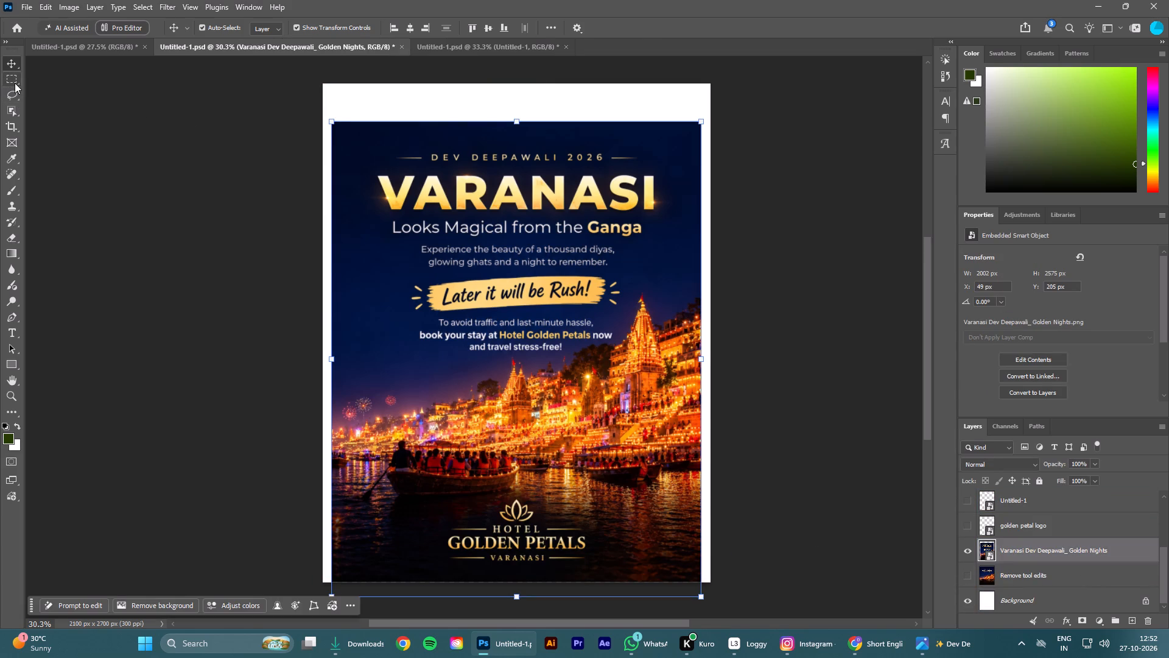
{"action": "left_click", "coordinate": [15, 83]}
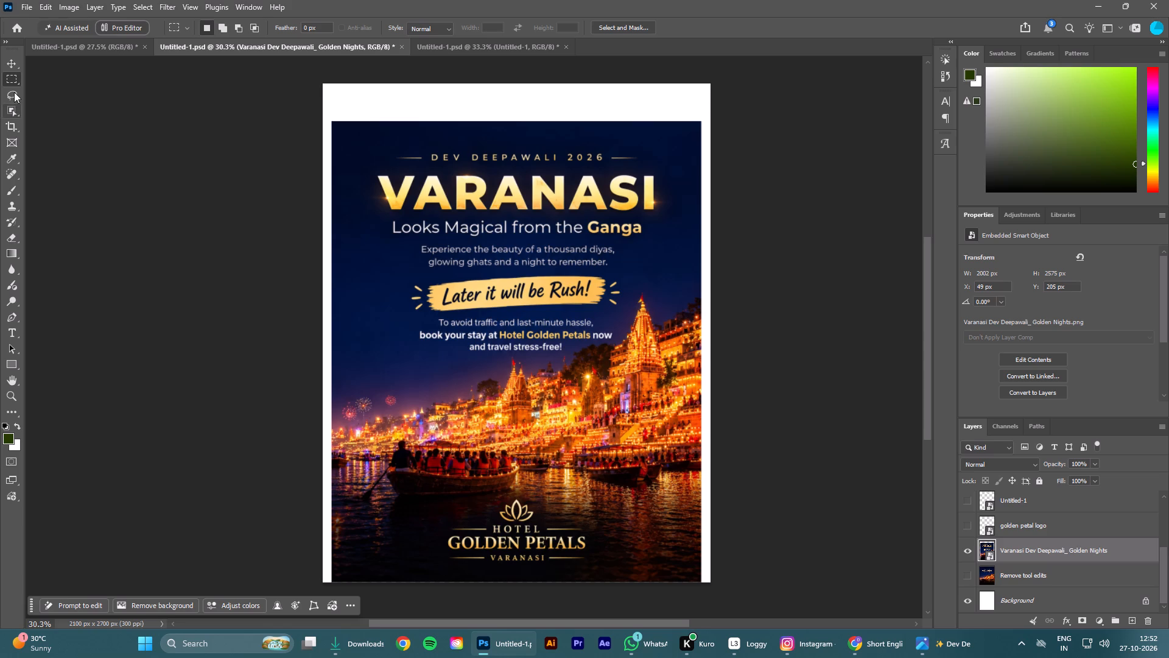
{"action": "left_click", "coordinate": [14, 92]}
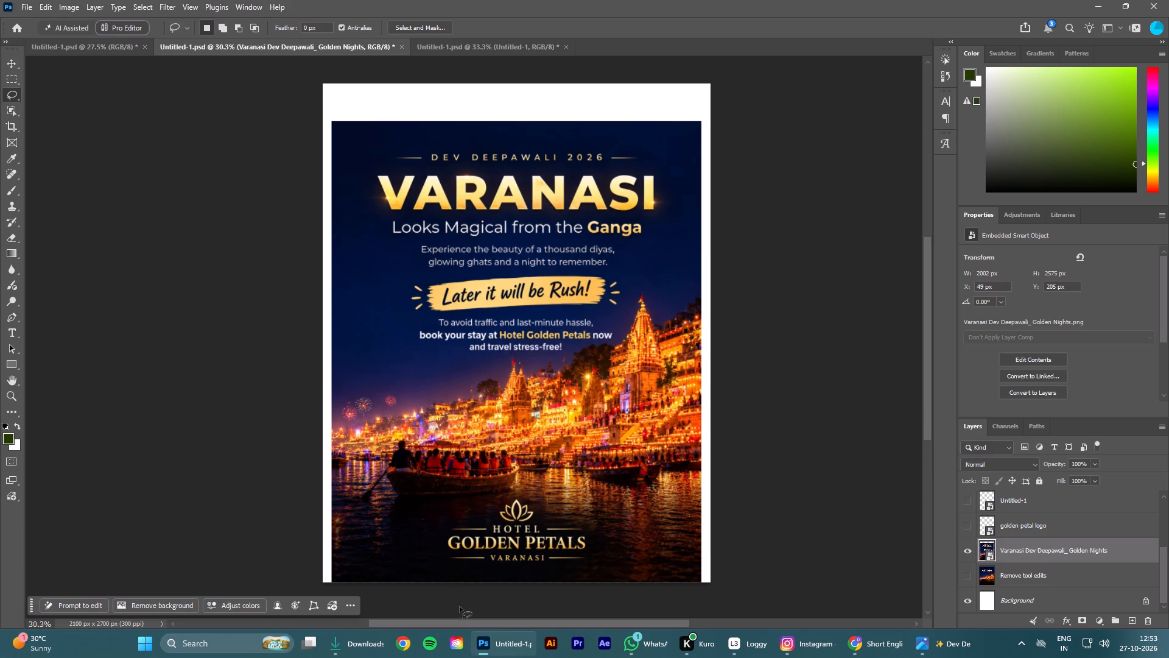
{"action": "left_click", "coordinate": [440, 562]}
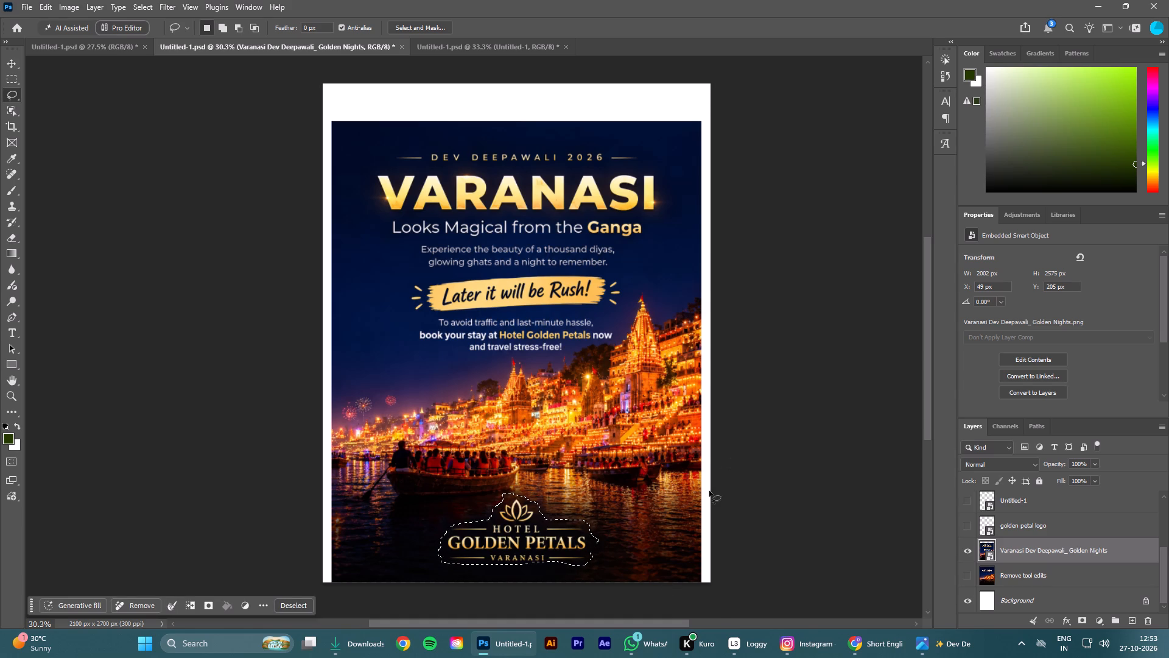
{"action": "left_click", "coordinate": [145, 606]}
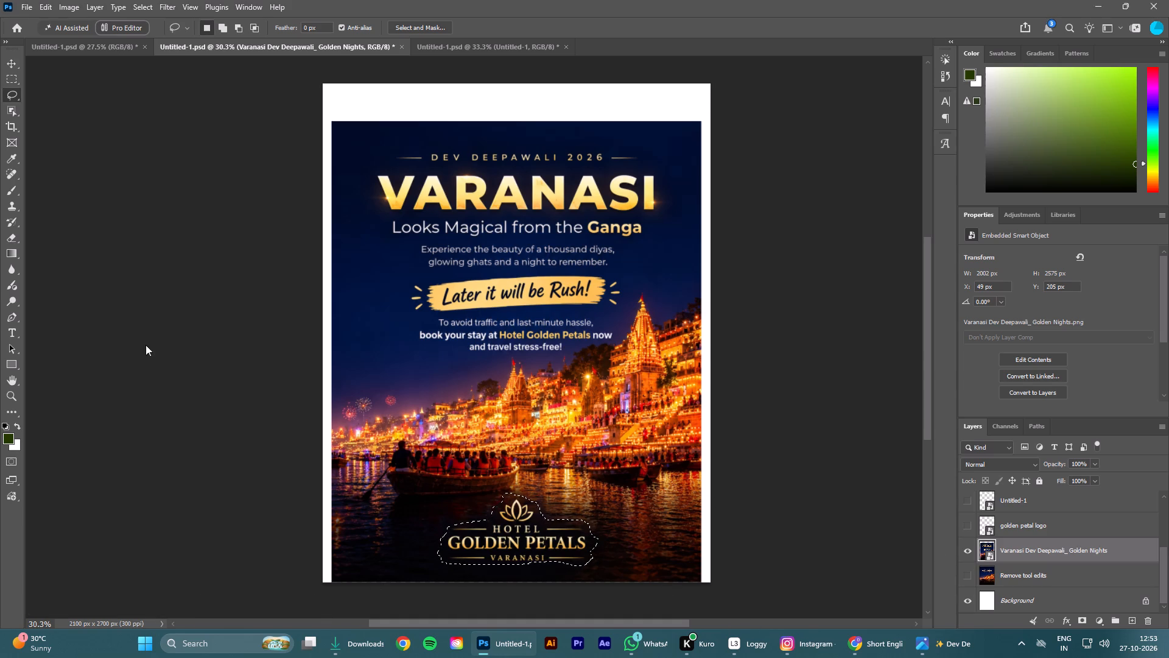
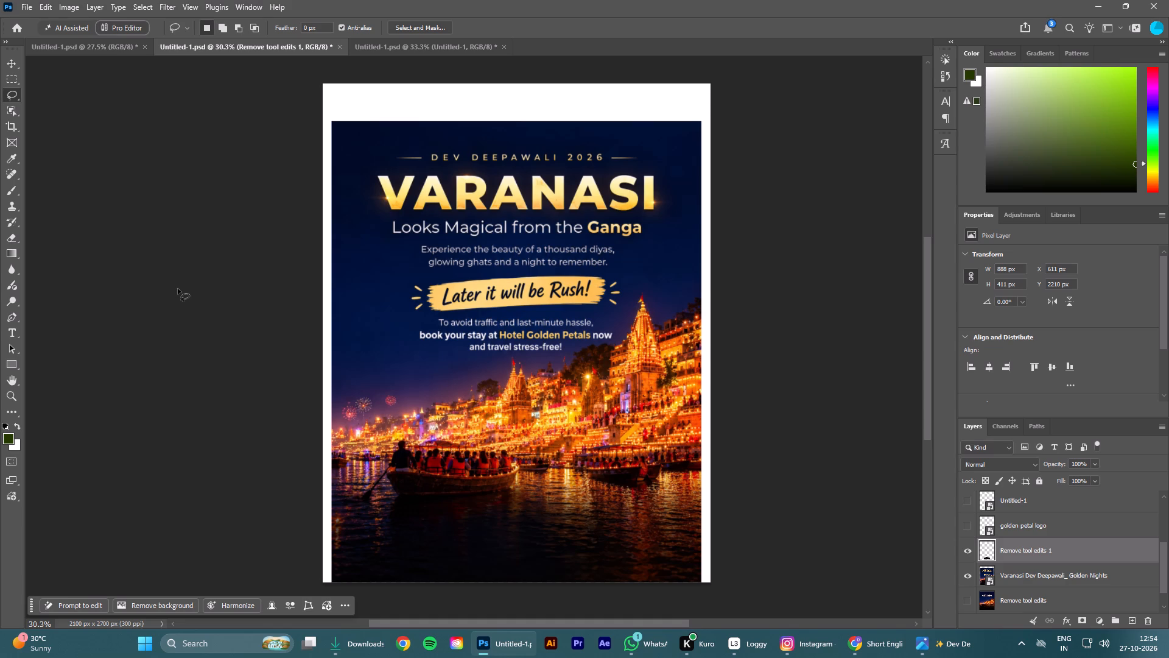
Merge the Remove tool edits 1 layer with the Varanasi Dev Deepawali_ Golden Nights image layer.
{"action": "scroll", "coordinate": [191, 295], "scroll_direction": "down", "scroll_amount": 3}
{"action": "scroll", "coordinate": [219, 293], "scroll_direction": "up", "scroll_amount": 1}
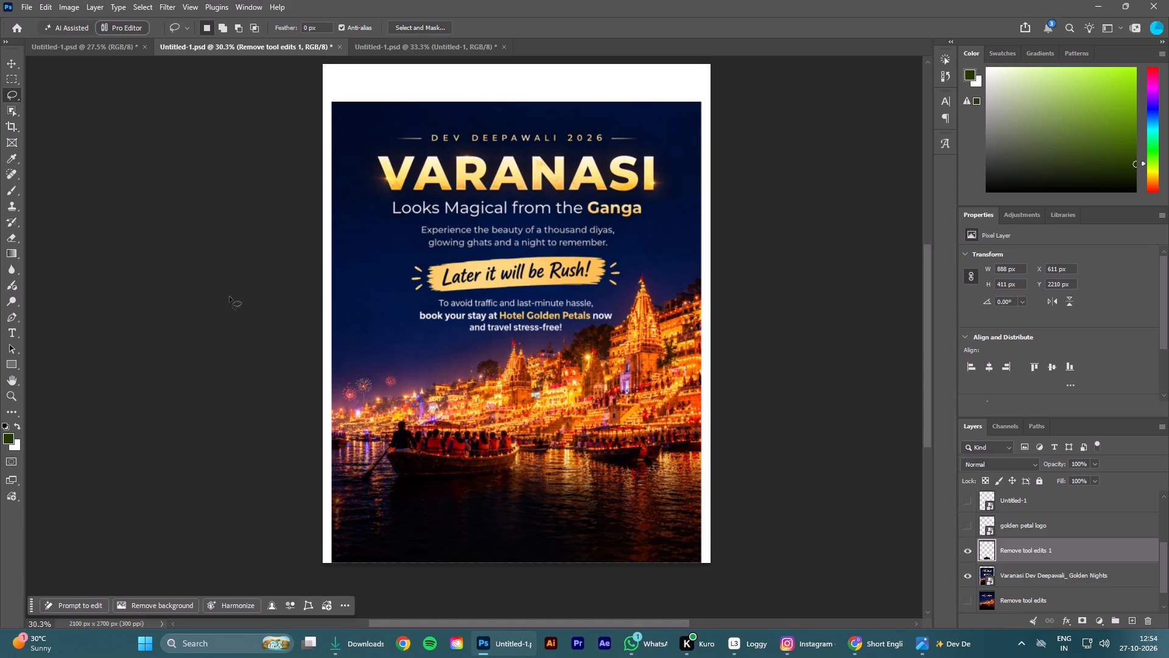
{"action": "left_click", "coordinate": [1023, 575]}
{"action": "left_click", "coordinate": [1027, 561], "text": "ctrl"}
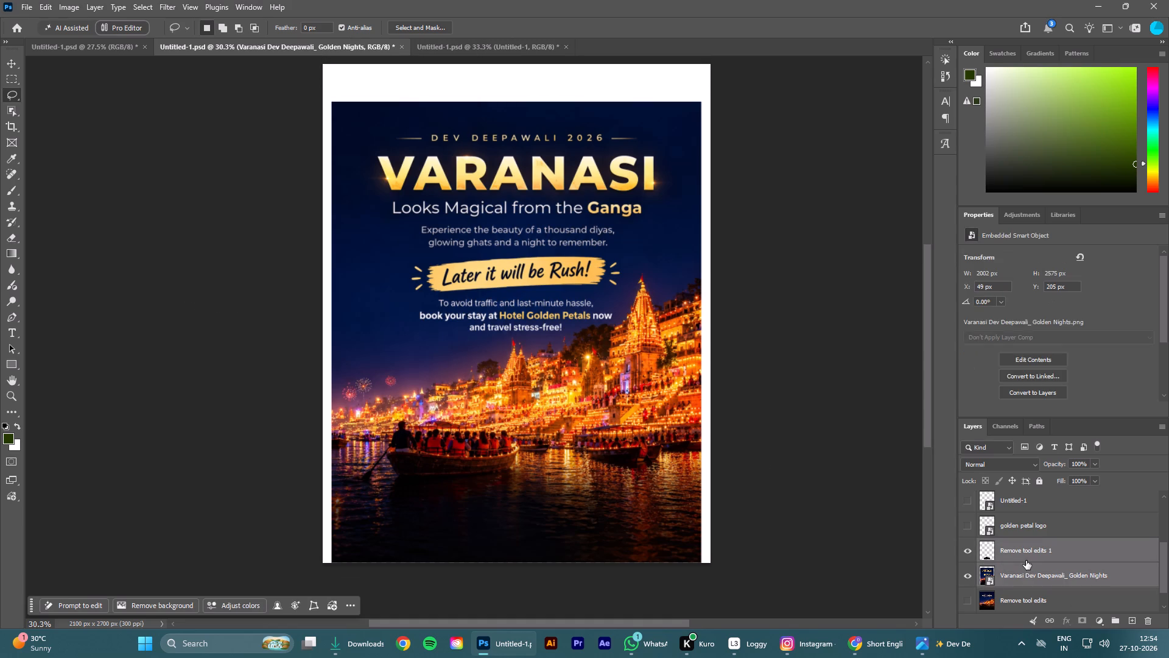
{"action": "right_click", "coordinate": [1024, 557]}
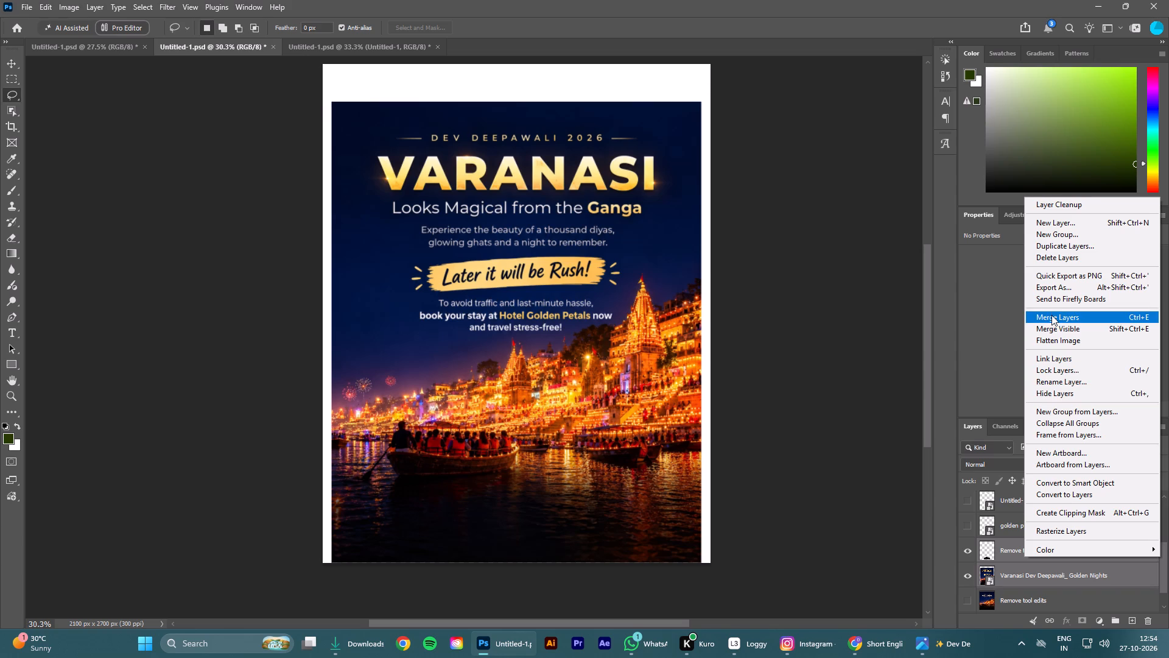
{"action": "left_click", "coordinate": [1056, 319]}
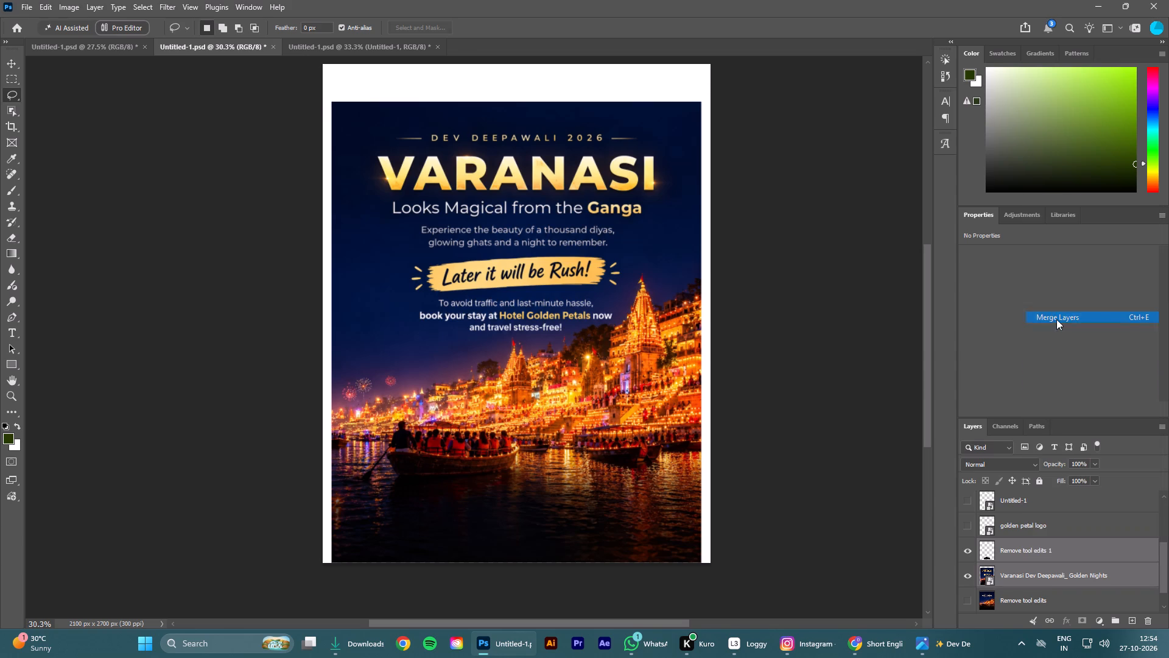
Marquee-select the white top, right and left margins, slightly overlapping the poster image, and run Generative Fill on Remove tool edits 1 with Firefly and no prompt.
{"action": "scroll", "coordinate": [996, 527], "scroll_direction": "down", "scroll_amount": 6}
{"action": "scroll", "coordinate": [1033, 587], "scroll_direction": "up", "scroll_amount": 9}
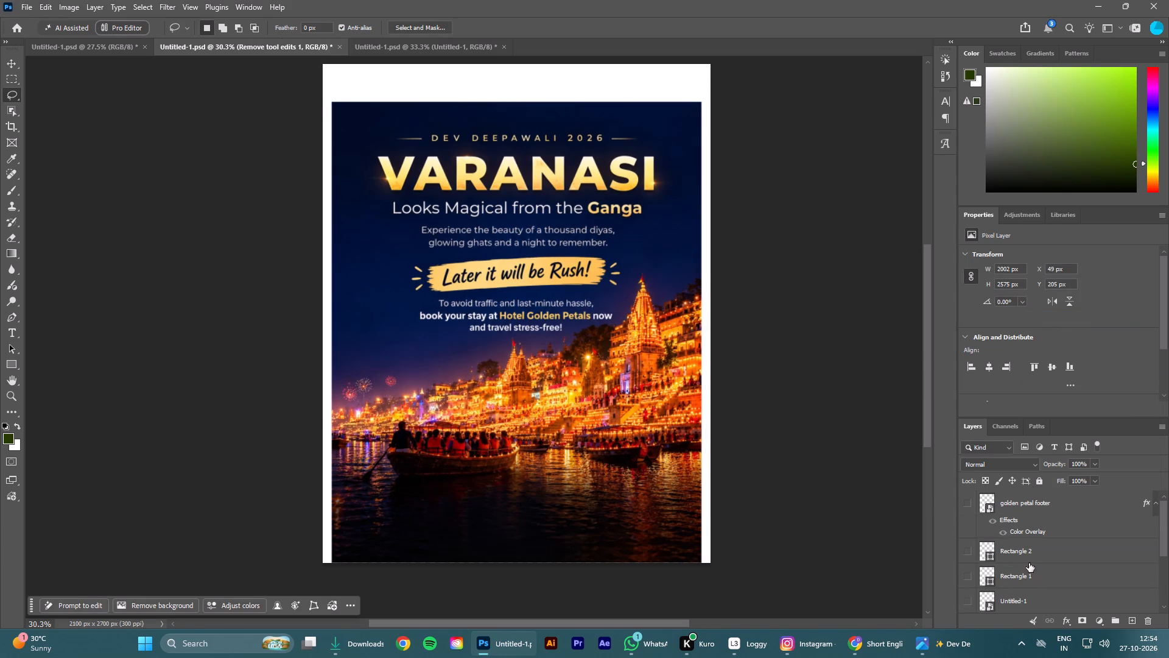
{"action": "scroll", "coordinate": [1029, 563], "scroll_direction": "up", "scroll_amount": 5}
{"action": "left_click", "coordinate": [9, 62]}
{"action": "left_click", "coordinate": [129, 179]}
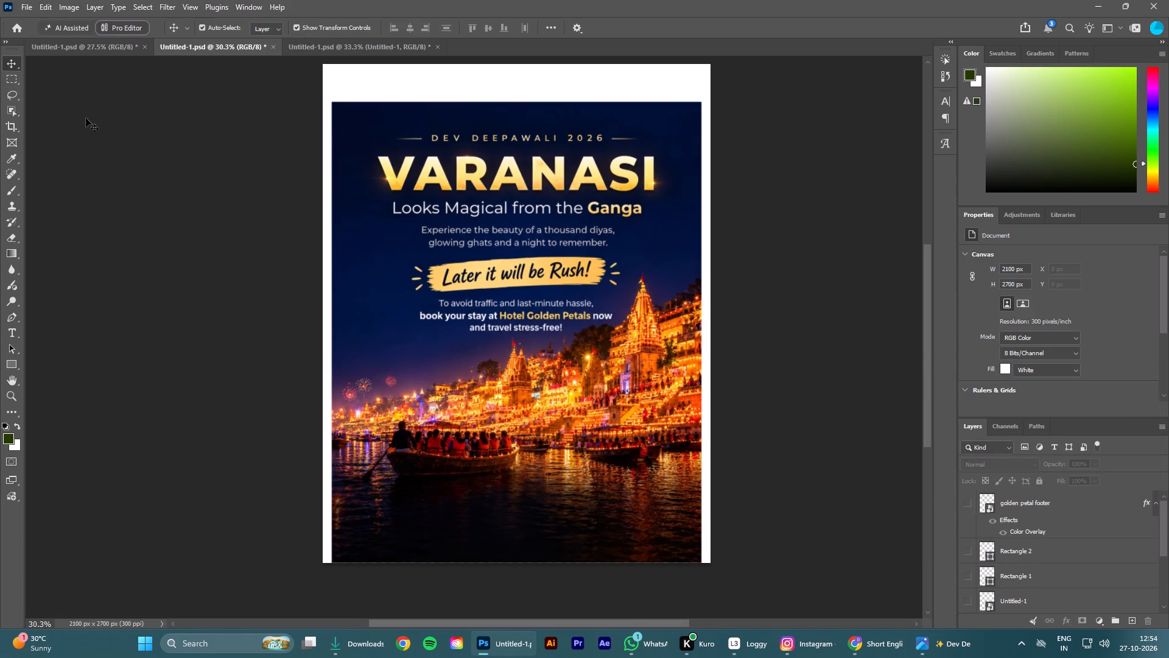
{"action": "left_click", "coordinate": [12, 79]}
{"action": "left_click_drag", "start_coordinate": [308, 106], "coordinate": [776, 55]}
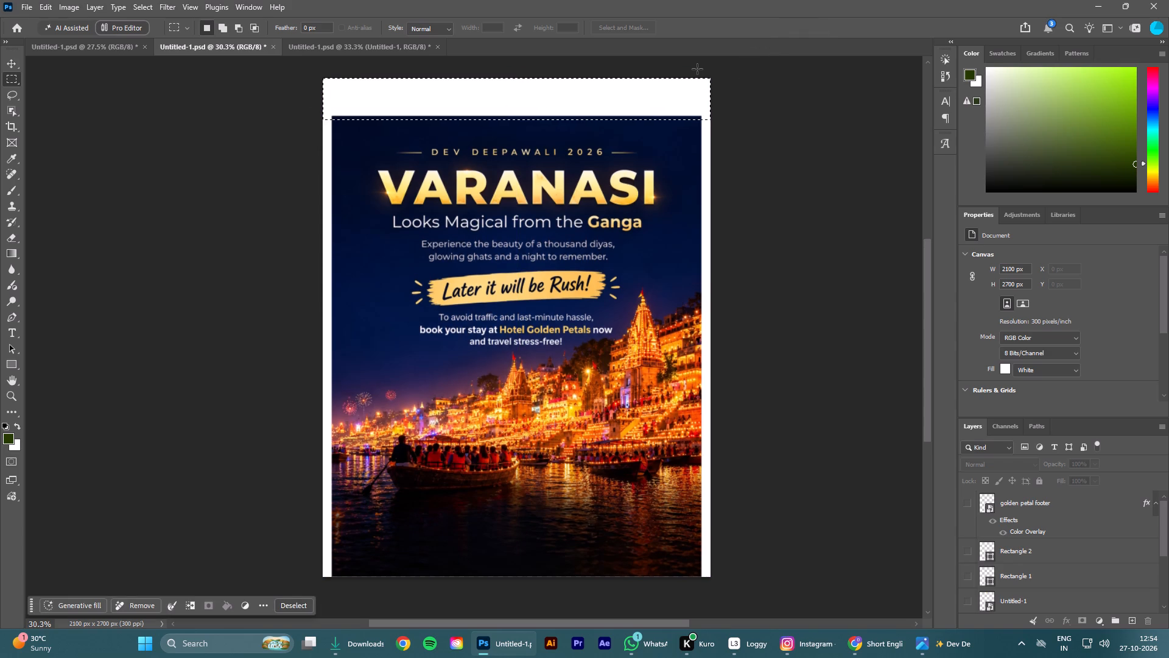
{"action": "left_click_drag", "start_coordinate": [697, 69], "coordinate": [775, 600], "text": "shift"}
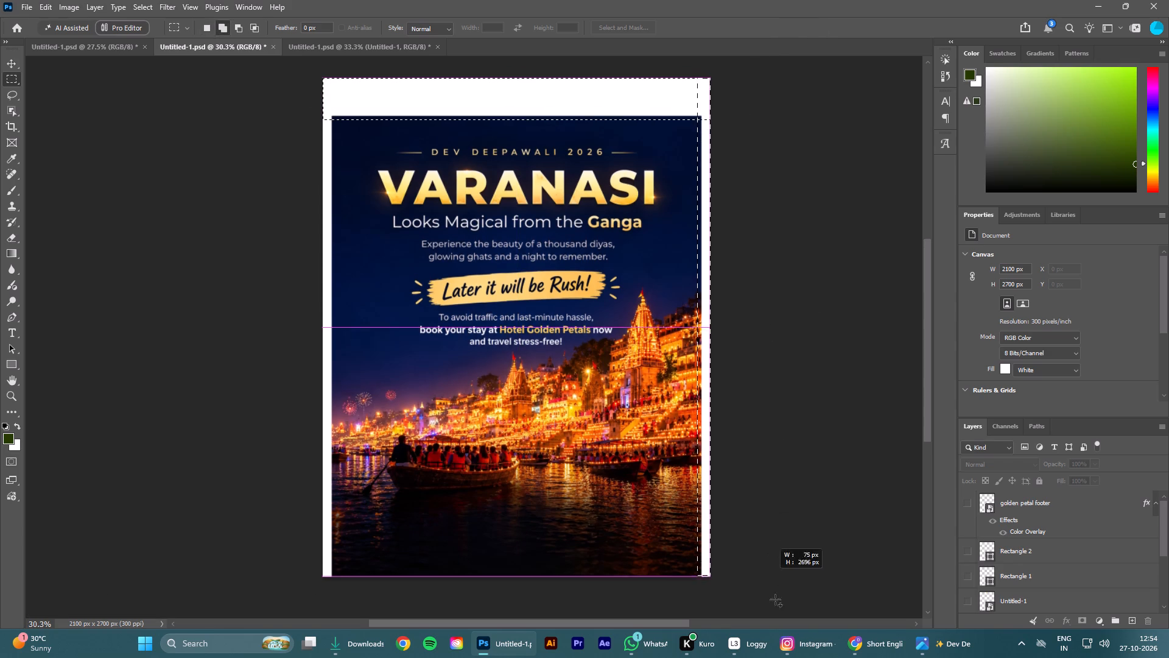
{"action": "left_click_drag", "start_coordinate": [775, 600], "coordinate": [779, 615], "text": "shift"}
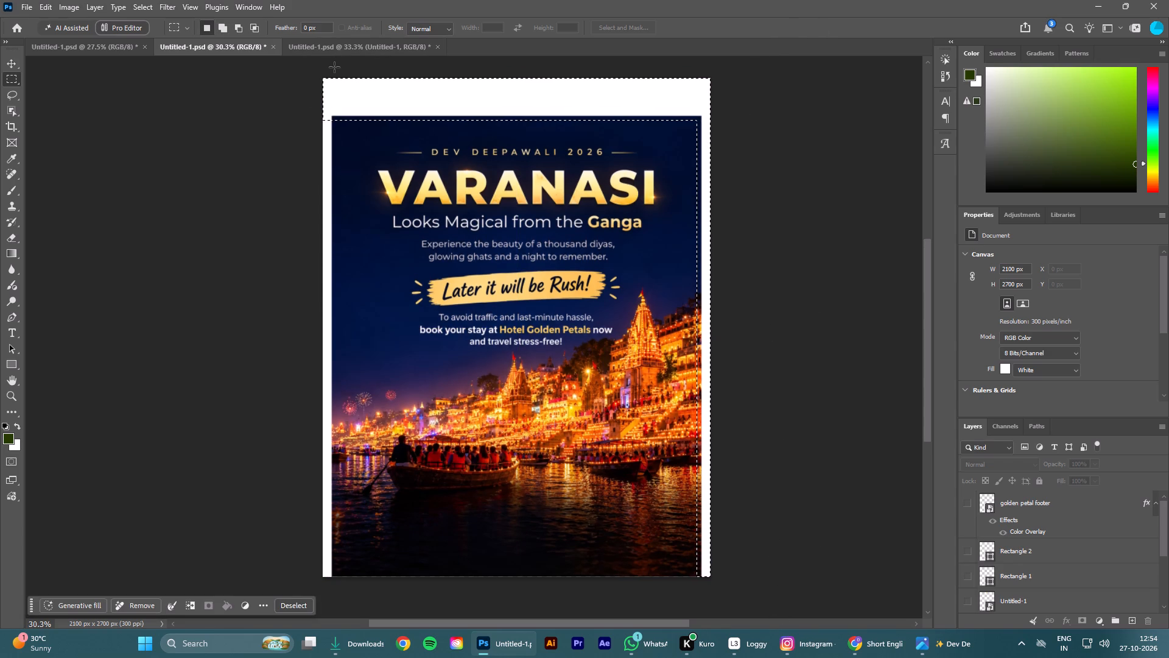
{"action": "left_click_drag", "start_coordinate": [335, 68], "coordinate": [300, 398], "text": "shift"}
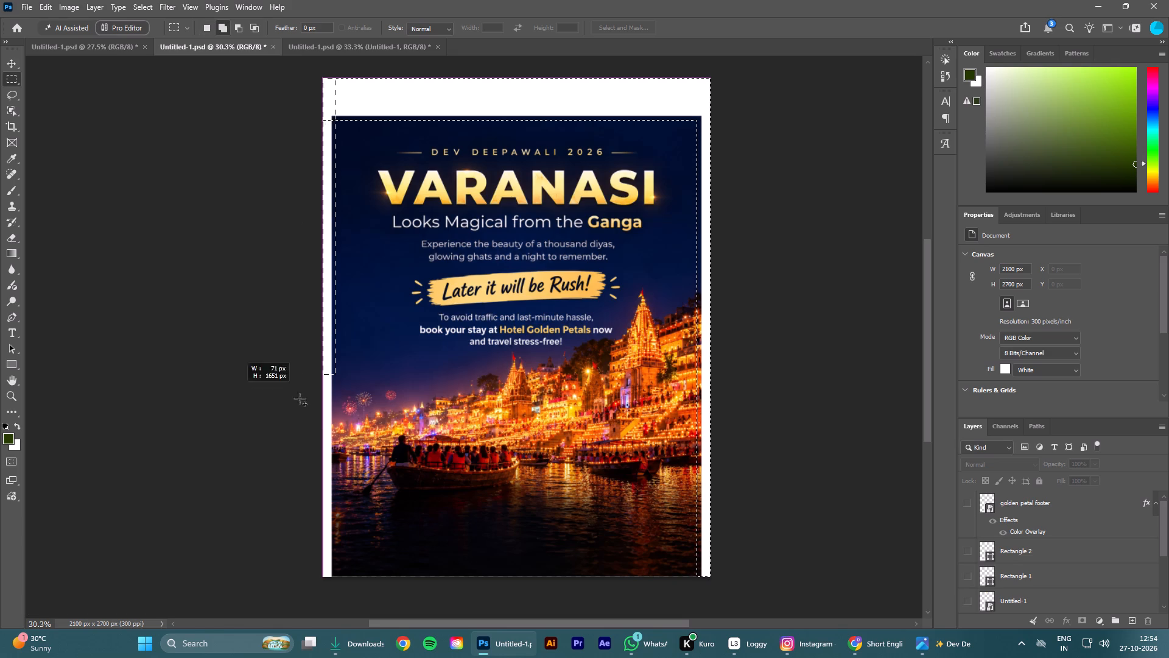
{"action": "left_click_drag", "start_coordinate": [300, 398], "coordinate": [253, 598], "text": "shift"}
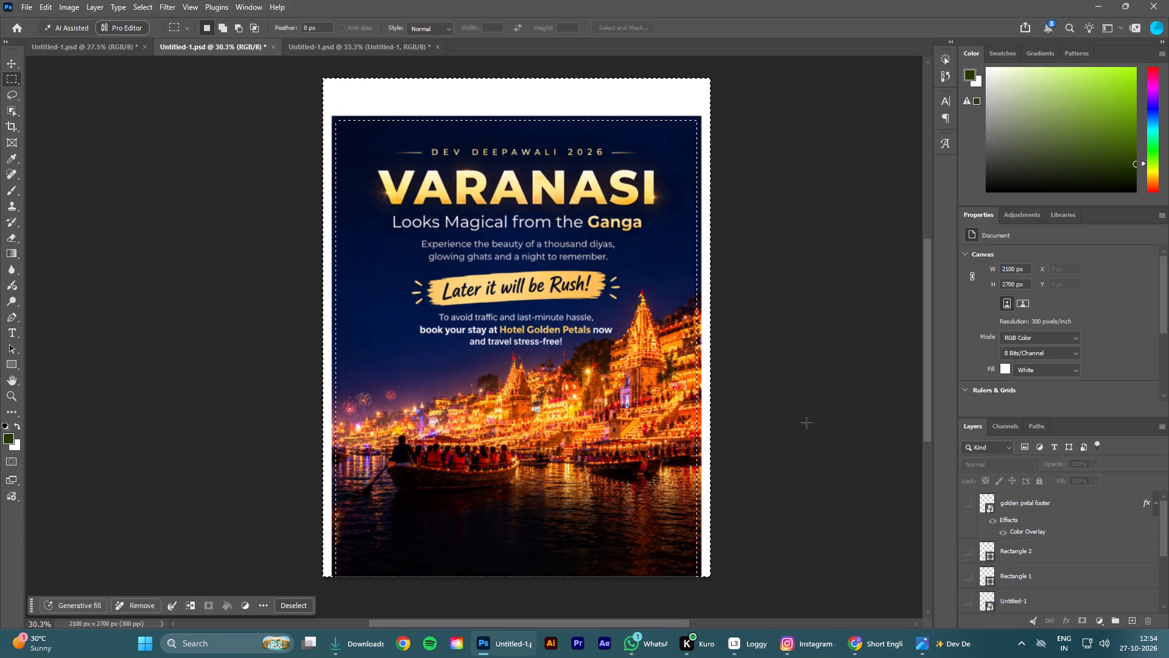
{"action": "scroll", "coordinate": [884, 500], "scroll_direction": "down", "scroll_amount": 1}
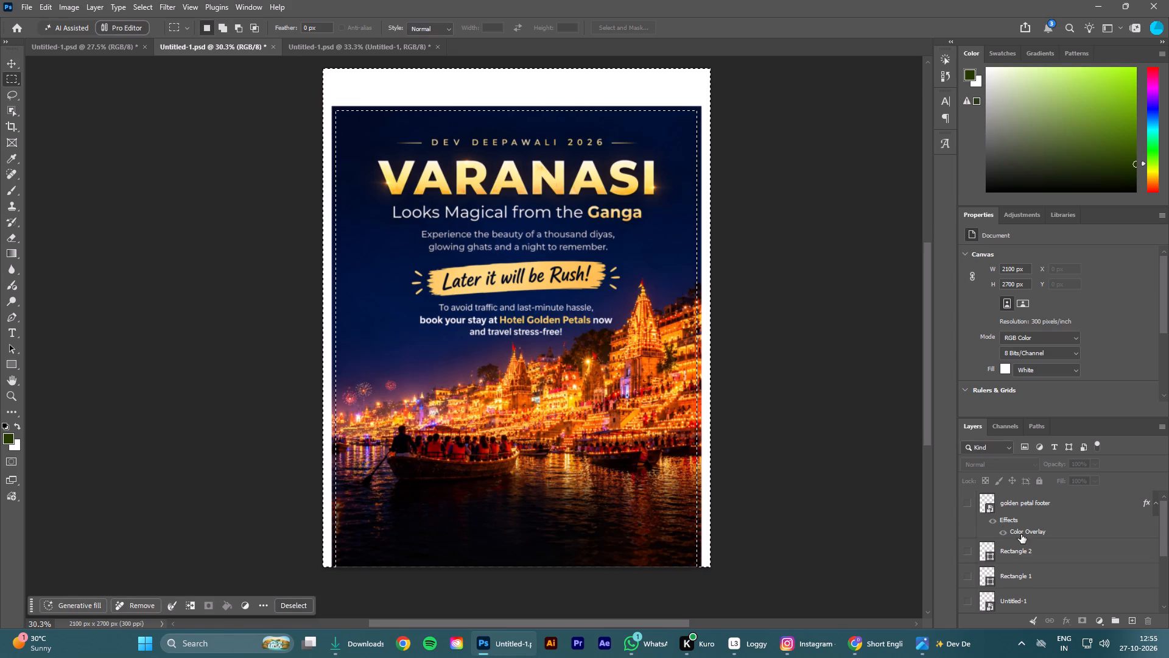
{"action": "scroll", "coordinate": [1024, 578], "scroll_direction": "down", "scroll_amount": 11}
{"action": "left_click", "coordinate": [1017, 548]}
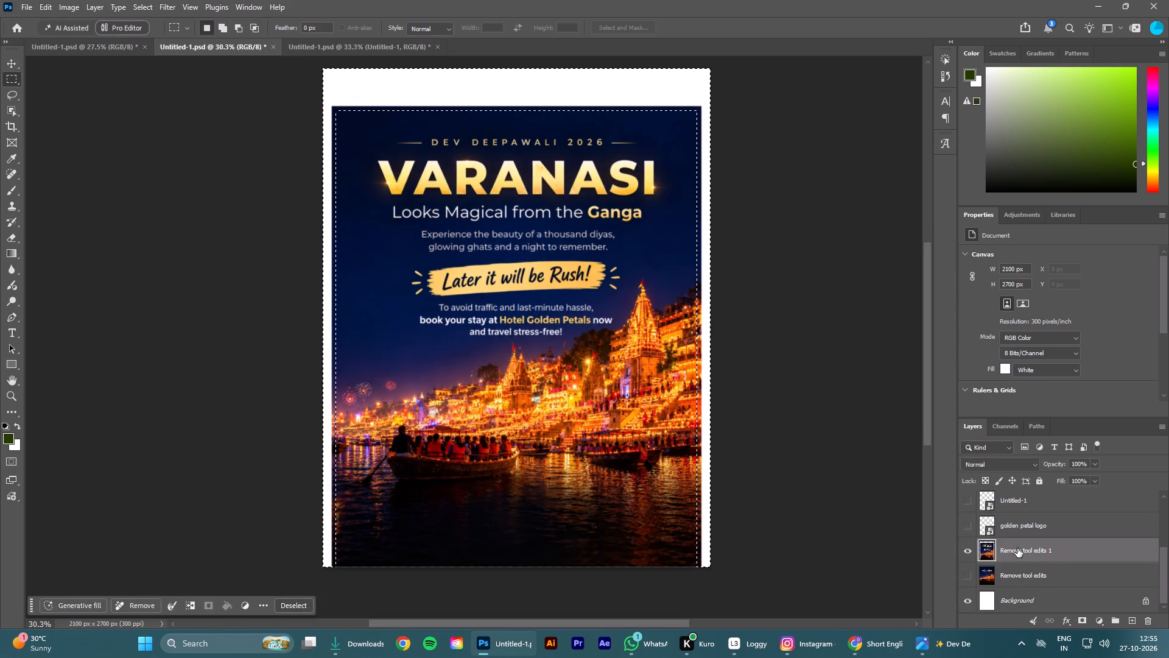
{"action": "left_click", "coordinate": [71, 607]}
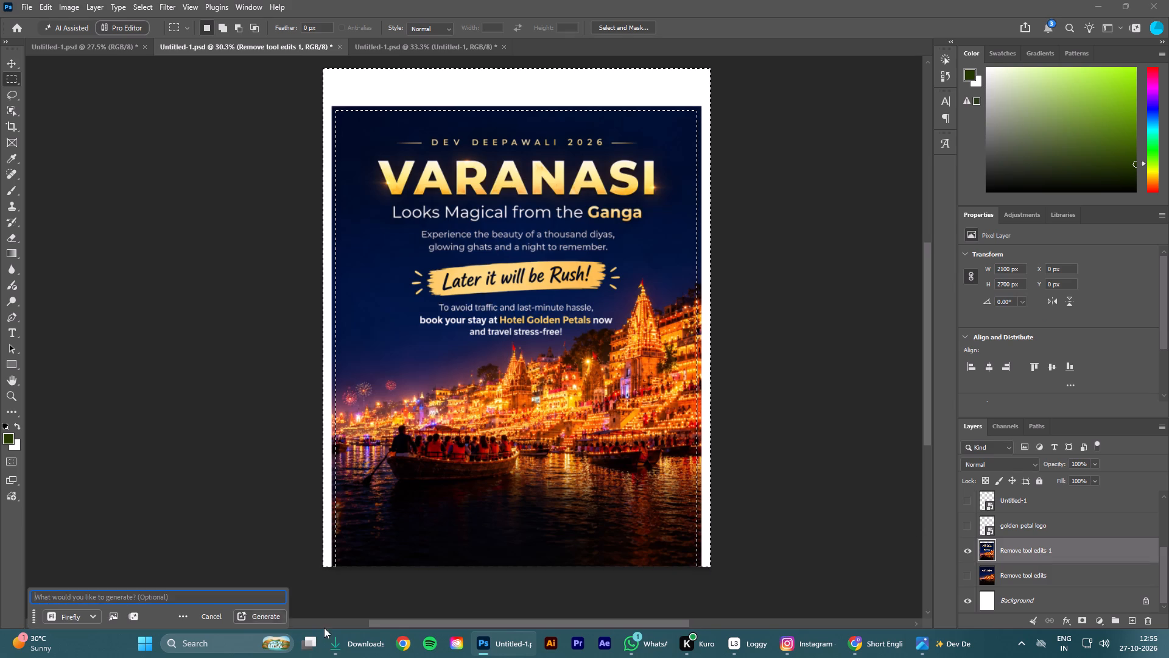
{"action": "left_click", "coordinate": [268, 618]}
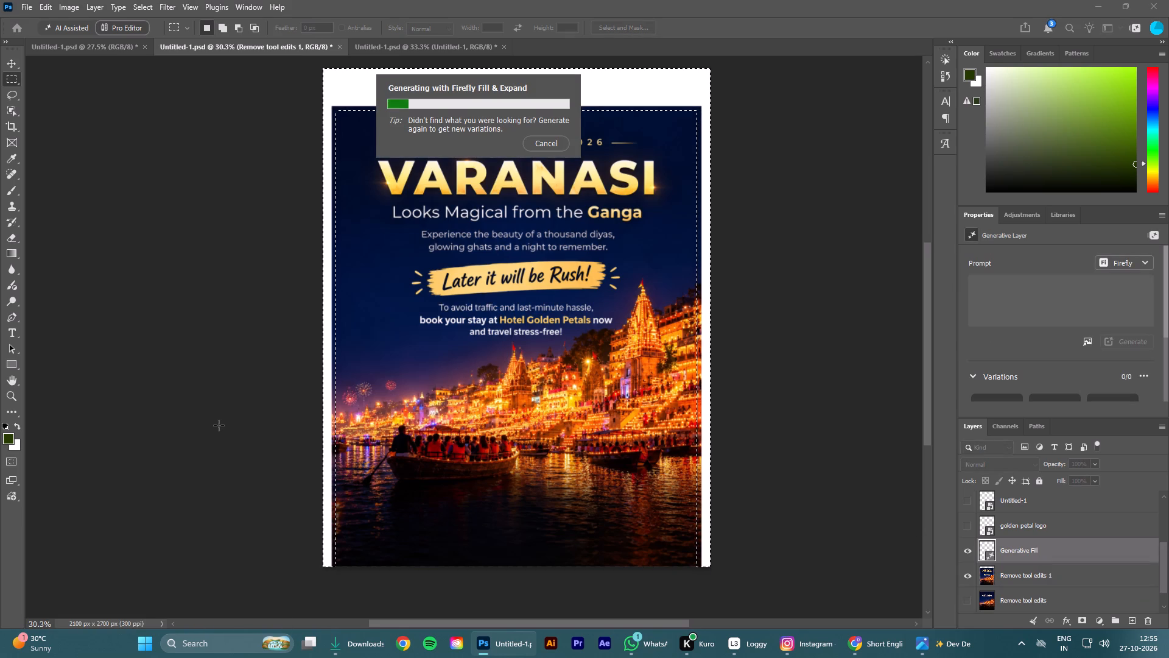
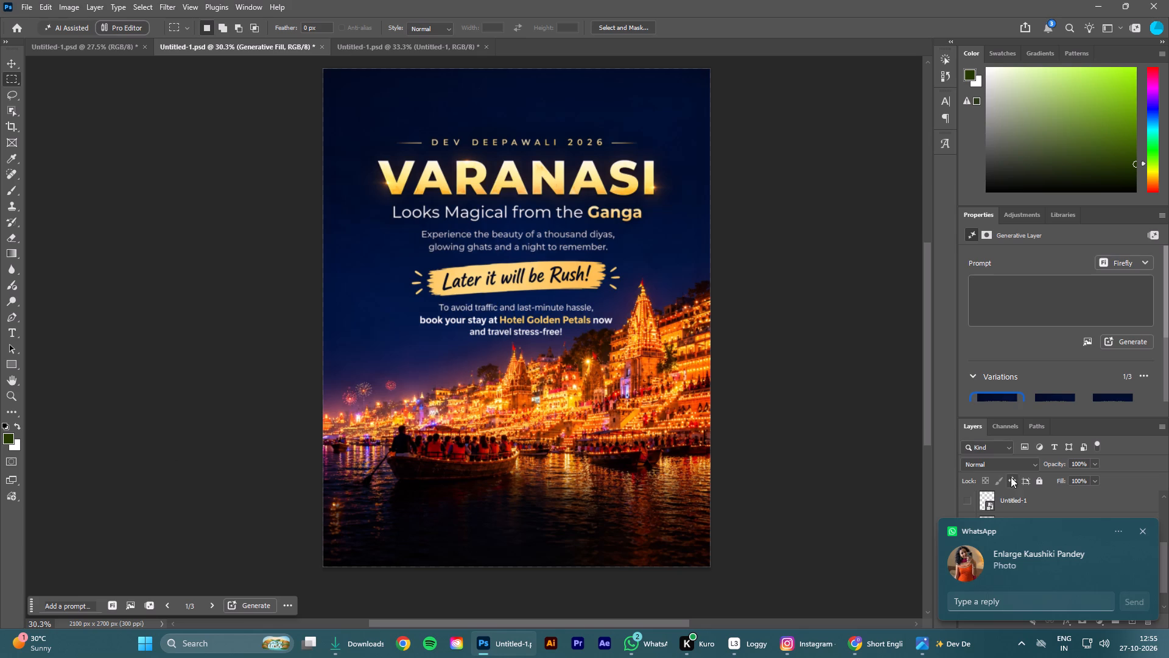
Compare the Generative Fill variations for the extended margins and choose the third one.
{"action": "left_click", "coordinate": [1050, 395]}
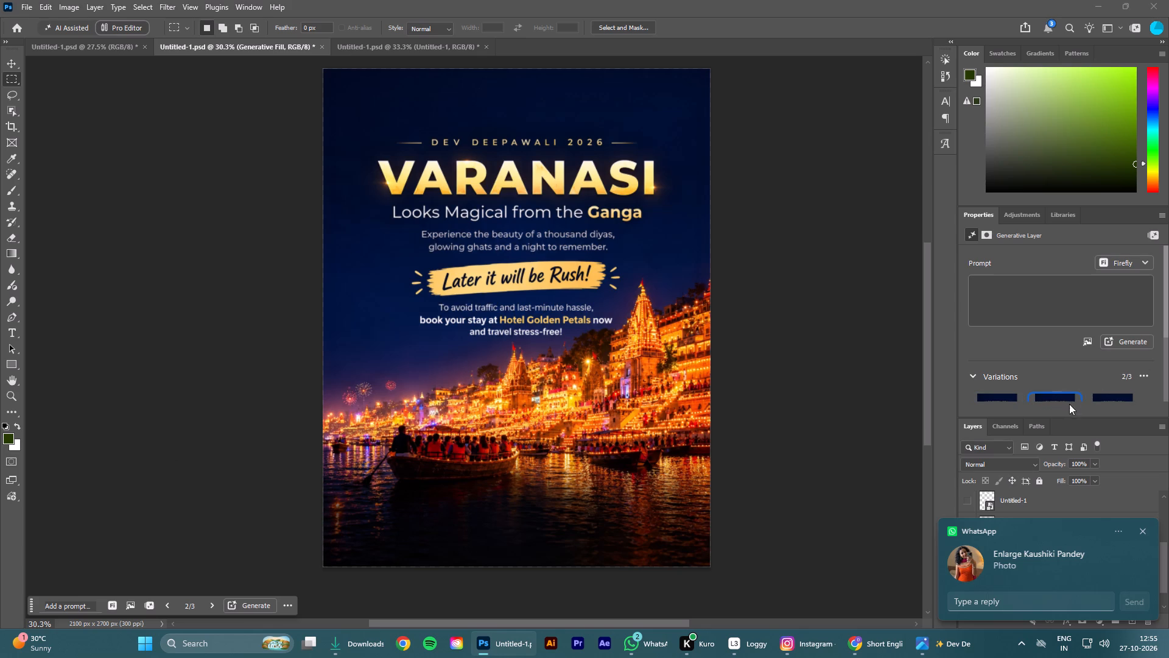
{"action": "left_click", "coordinate": [1113, 396]}
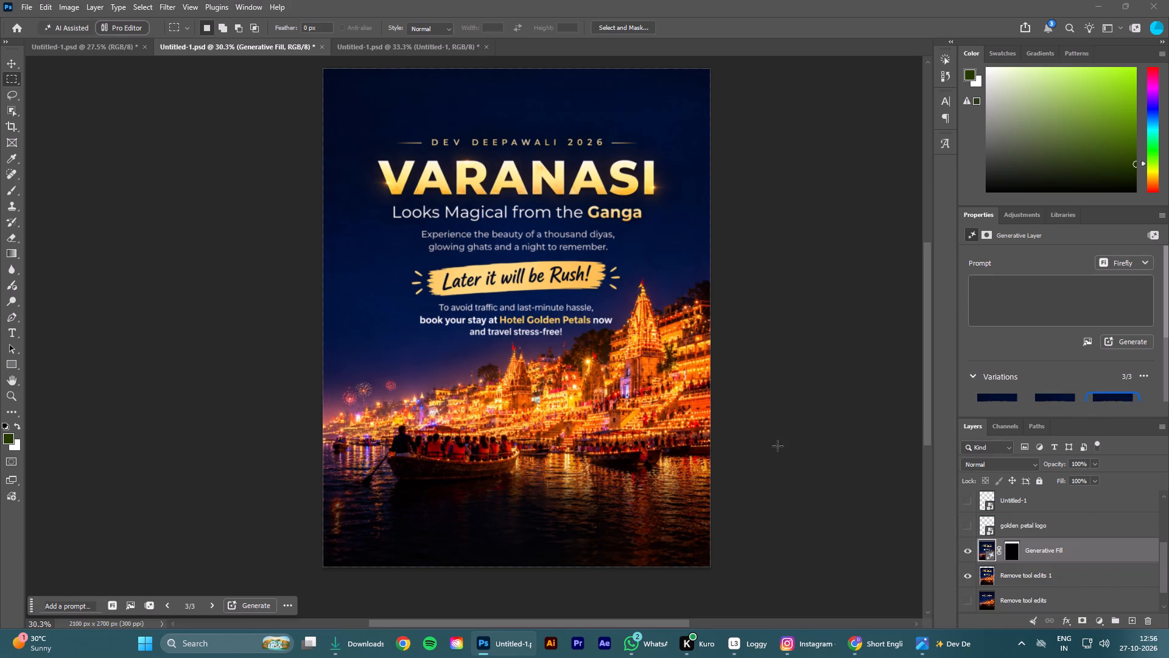
{"action": "left_click", "coordinate": [753, 430]}
Merge the Generative Fill layer with the Remove tool edits 1 layer.
{"action": "left_click", "coordinate": [1020, 571]}
{"action": "left_click", "coordinate": [1033, 547], "text": "ctrl"}
{"action": "right_click", "coordinate": [1033, 547]}
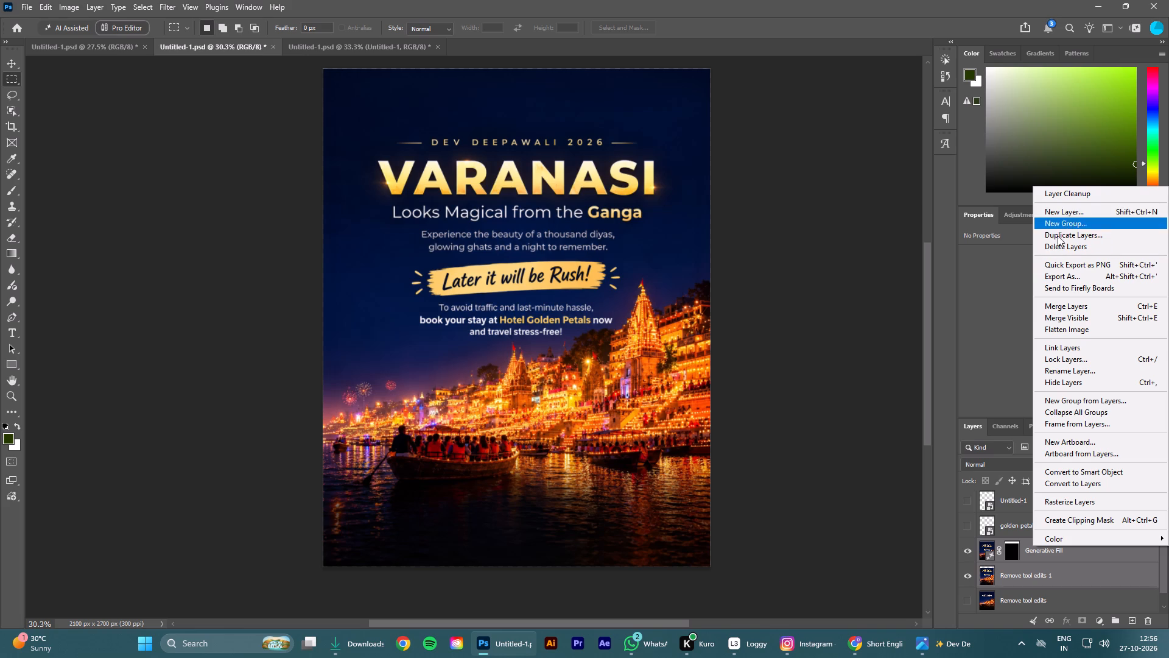
{"action": "left_click", "coordinate": [1063, 302]}
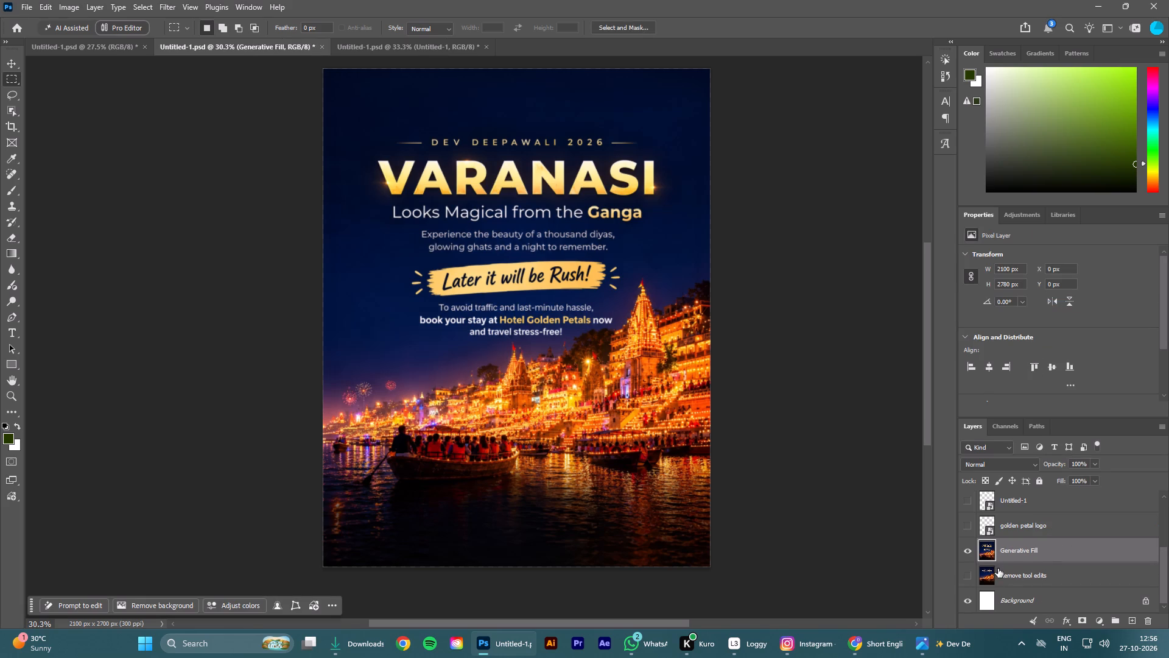
Delete the hidden Remove tool edits layer beneath the merged poster image.
{"action": "left_click", "coordinate": [1003, 576]}
{"action": "key", "text": "Delete"}
Make the golden petal logo, Untitled-1, Rectangle 1, Rectangle 2 and golden petal footer layers visible.
{"action": "scroll", "coordinate": [1000, 562], "scroll_direction": "up", "scroll_amount": 7}
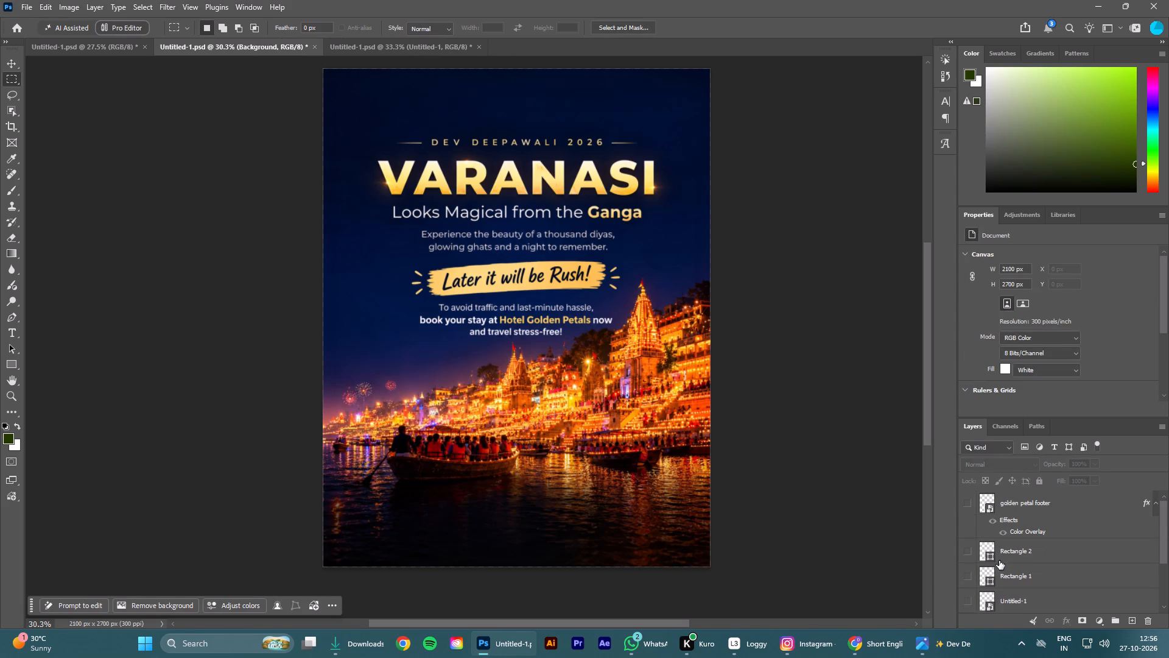
{"action": "scroll", "coordinate": [999, 561], "scroll_direction": "up", "scroll_amount": 5}
{"action": "scroll", "coordinate": [993, 554], "scroll_direction": "down", "scroll_amount": 13}
{"action": "left_click", "coordinate": [965, 550]}
{"action": "left_click", "coordinate": [964, 523]}
{"action": "left_click", "coordinate": [969, 500]}
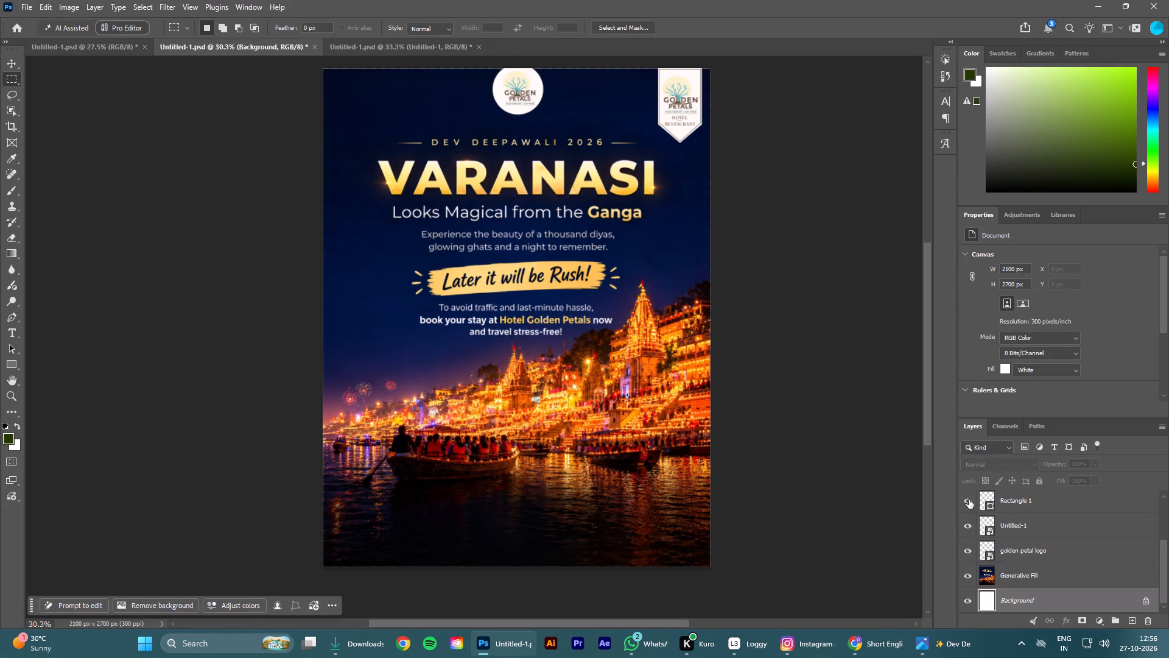
{"action": "scroll", "coordinate": [1009, 536], "scroll_direction": "up", "scroll_amount": 4}
{"action": "left_click", "coordinate": [967, 556]}
{"action": "left_click", "coordinate": [962, 500]}
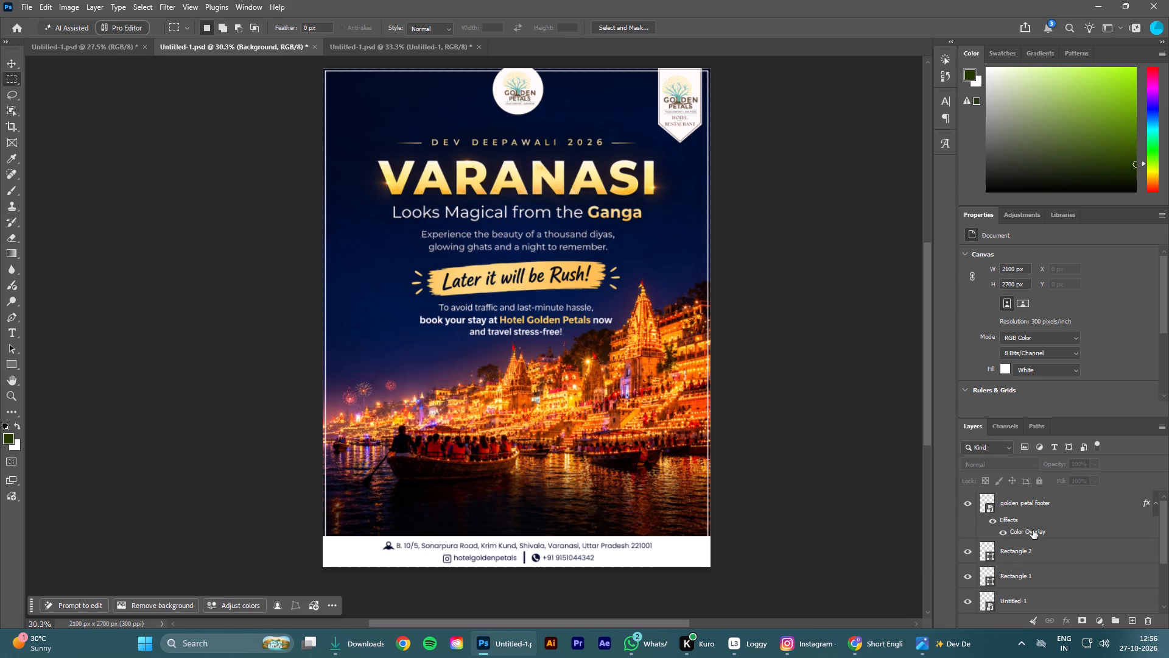
{"action": "scroll", "coordinate": [1033, 530], "scroll_direction": "up", "scroll_amount": 5}
Hide the ribbon-shaped golden petal logo layer.
{"action": "left_click", "coordinate": [14, 60]}
{"action": "left_click", "coordinate": [674, 119]}
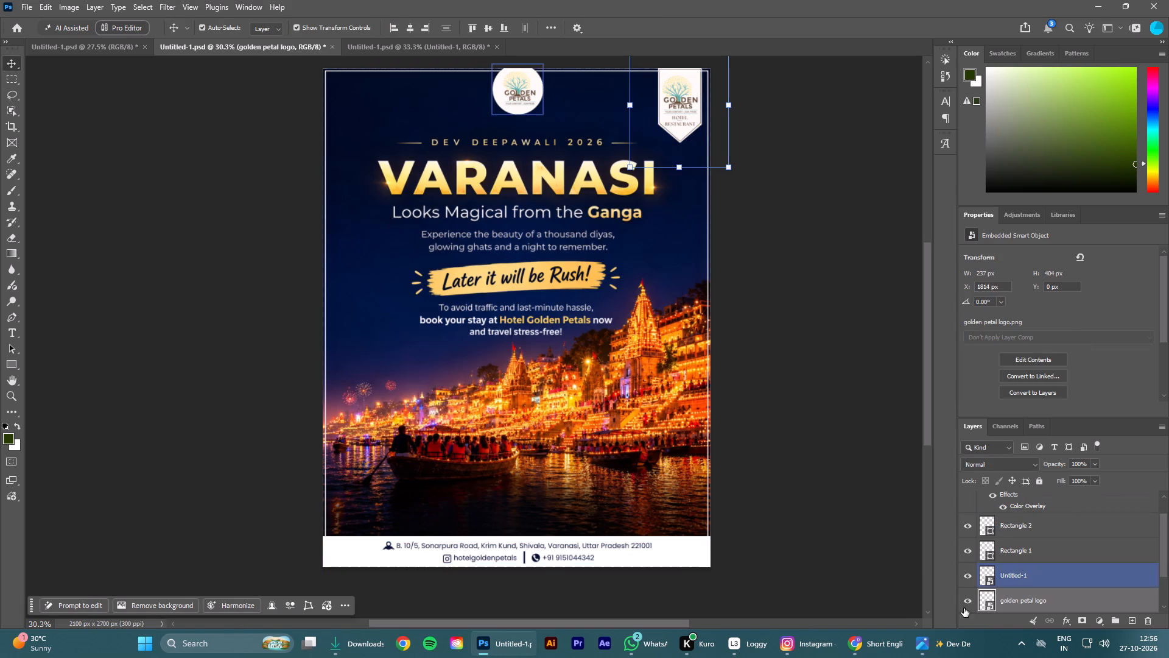
{"action": "left_click", "coordinate": [970, 599]}
Move the round Golden Petals logo inside the frame, enlarge it to about 286 px, centre it horizontally and set it at about Y 43 px.
{"action": "left_click", "coordinate": [517, 93]}
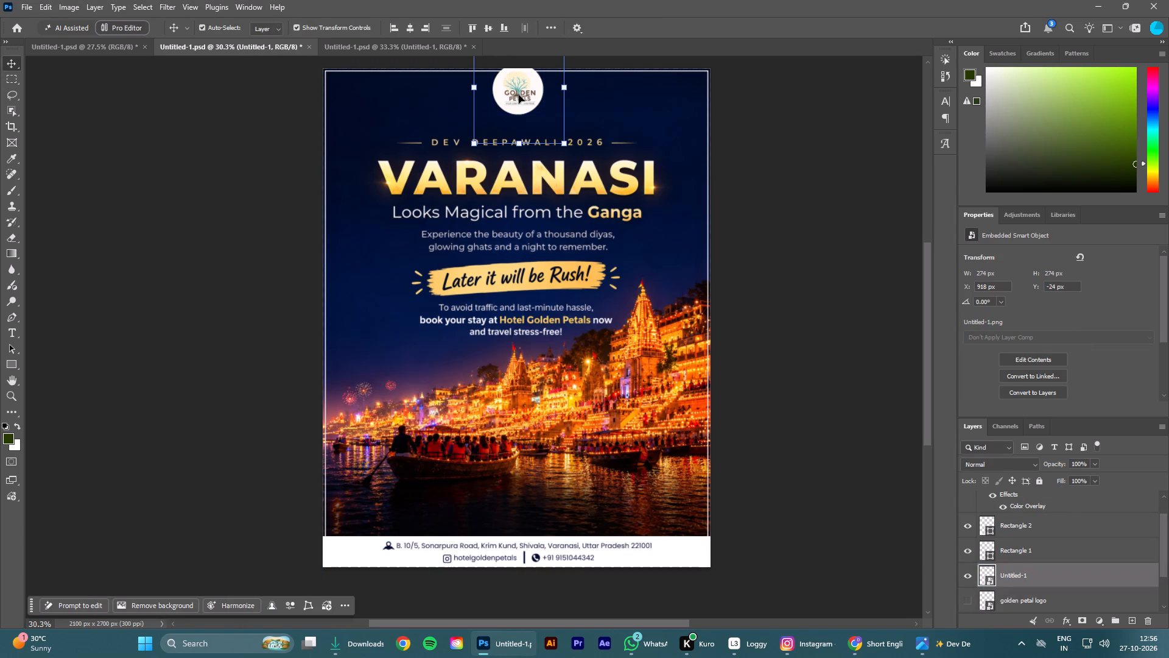
{"action": "left_click_drag", "start_coordinate": [519, 96], "coordinate": [518, 113]}
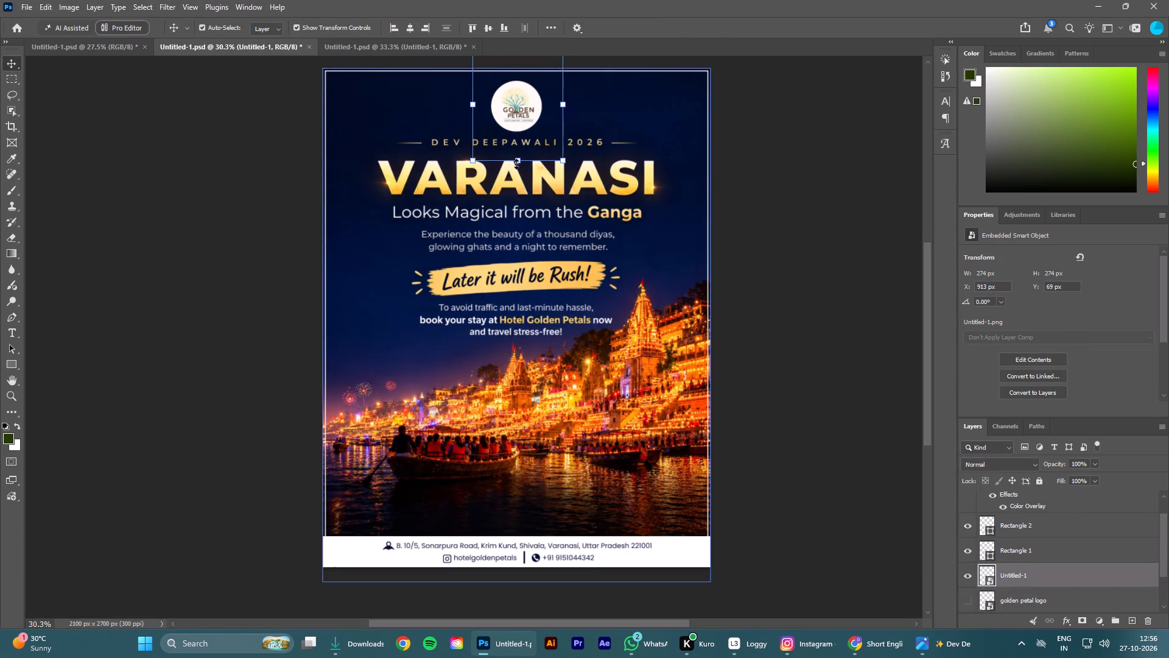
{"action": "left_click", "coordinate": [516, 164]}
{"action": "left_click_drag", "start_coordinate": [525, 126], "coordinate": [527, 119]}
{"action": "left_click", "coordinate": [732, 29]}
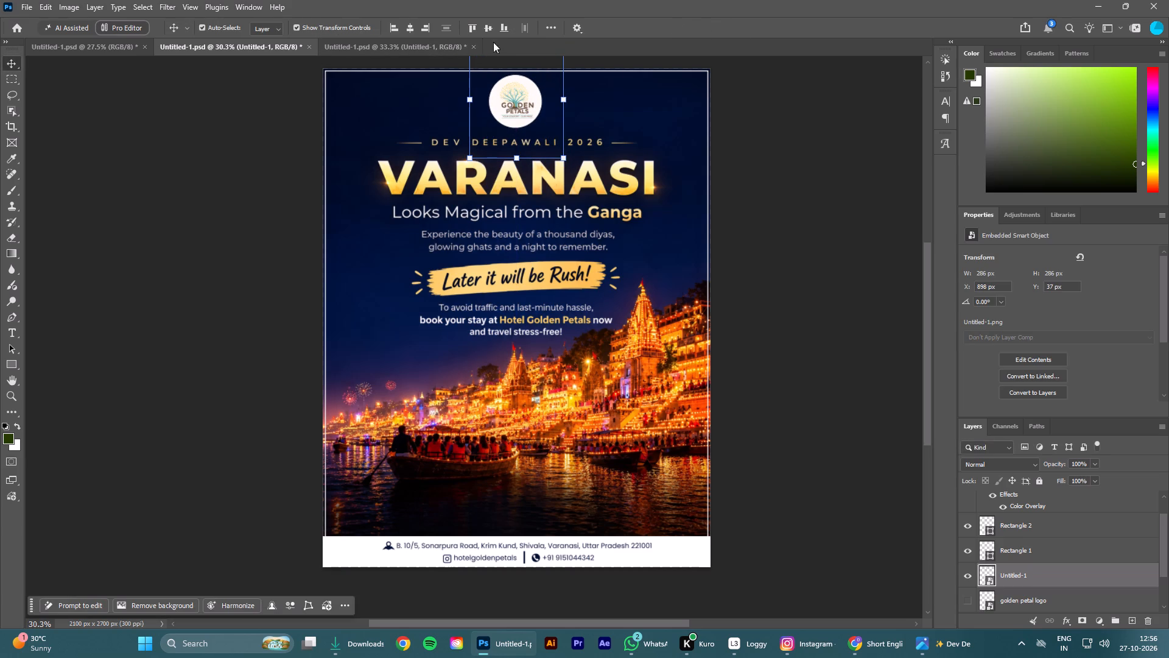
{"action": "left_click", "coordinate": [407, 25]}
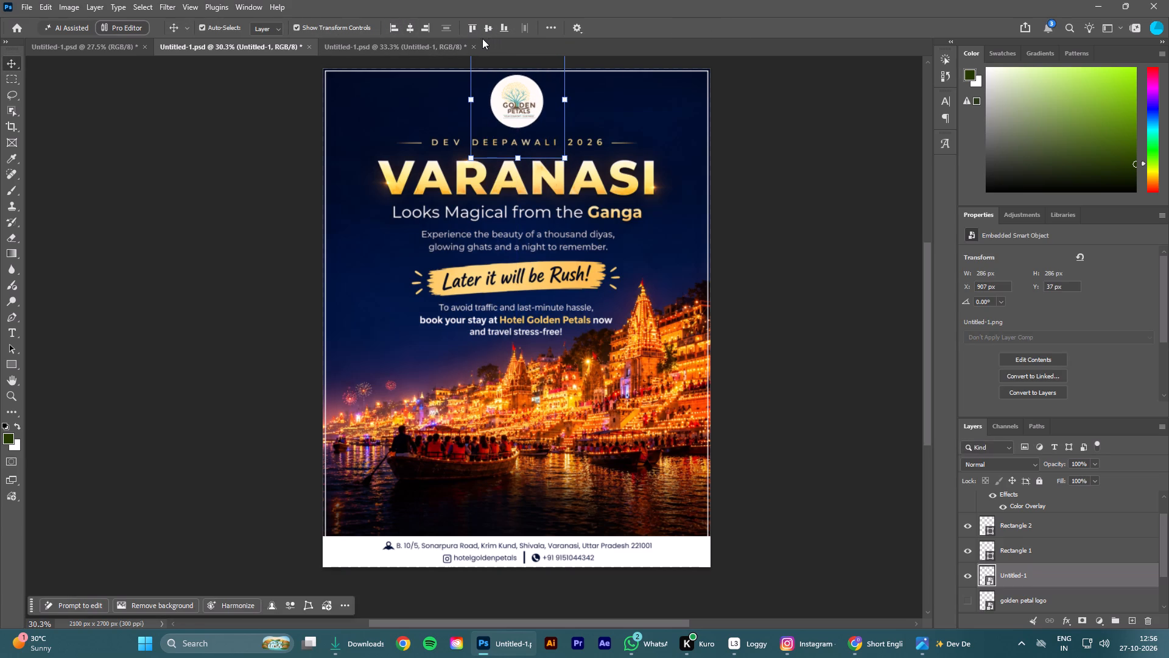
{"action": "key", "text": "Down"}
{"action": "key", "text": "Down"}
{"action": "left_click", "coordinate": [846, 220]}
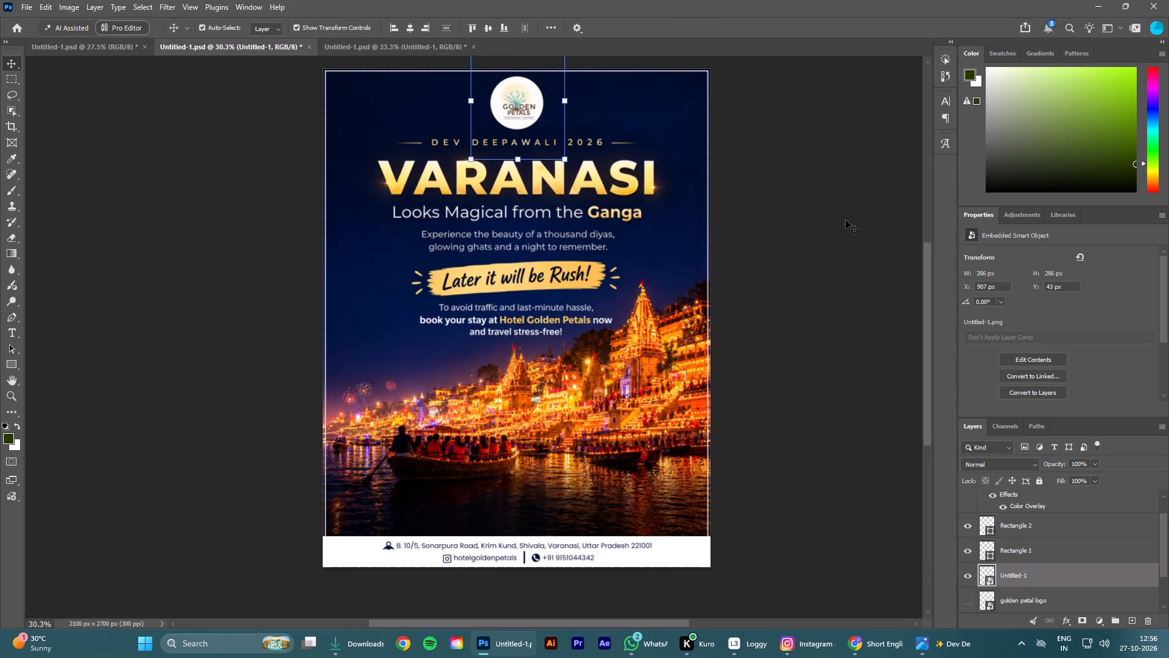
Nudge the Generative Fill poster image down to Y 39 px to give the logo more room above the heading.
{"action": "left_click", "coordinate": [654, 248]}
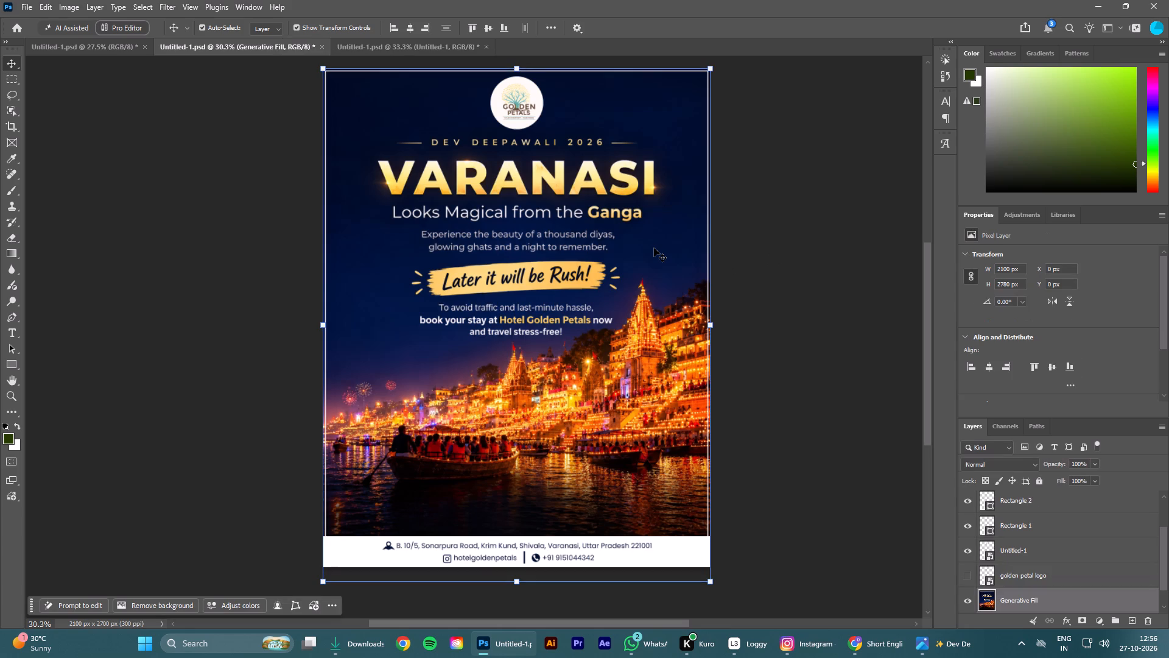
{"action": "key", "text": "Down"}
{"action": "key", "text": "Down"}
{"action": "key", "text": "Down"}
{"action": "key", "text": "Down"}
{"action": "key", "text": "Down"}
{"action": "key", "text": "Down"}
{"action": "key", "text": "Down"}
{"action": "key", "text": "Down"}
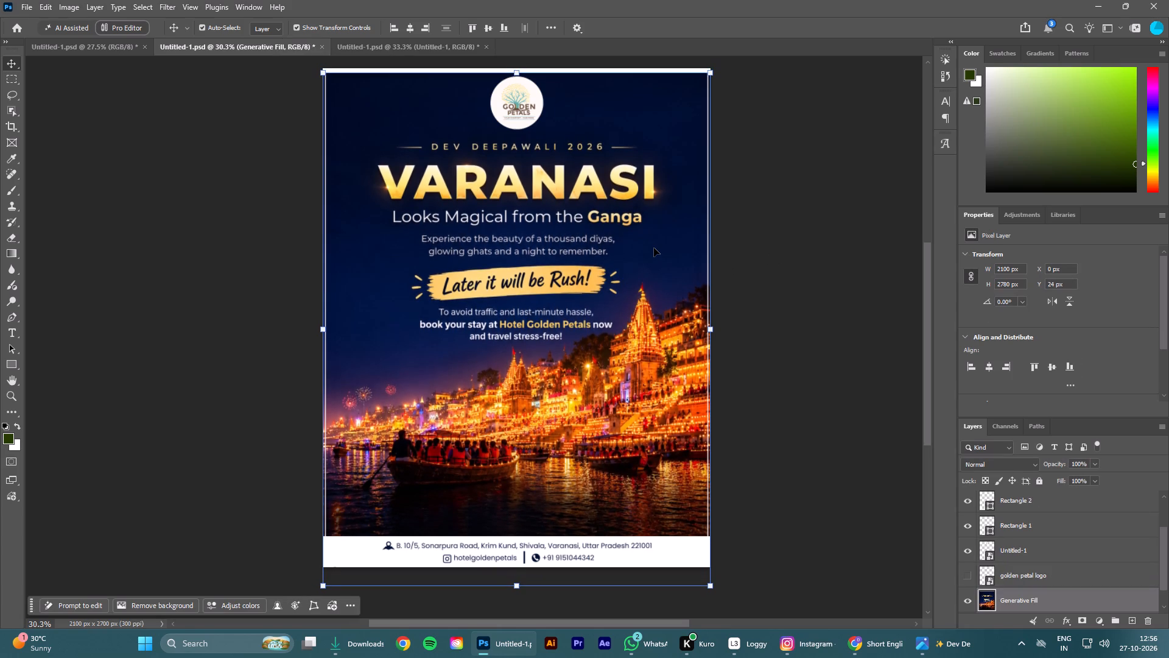
{"action": "key", "text": "Down"}
{"action": "key", "text": "Down"}
{"action": "key", "text": "Down"}
{"action": "key", "text": "Down"}
{"action": "key", "text": "Down"}
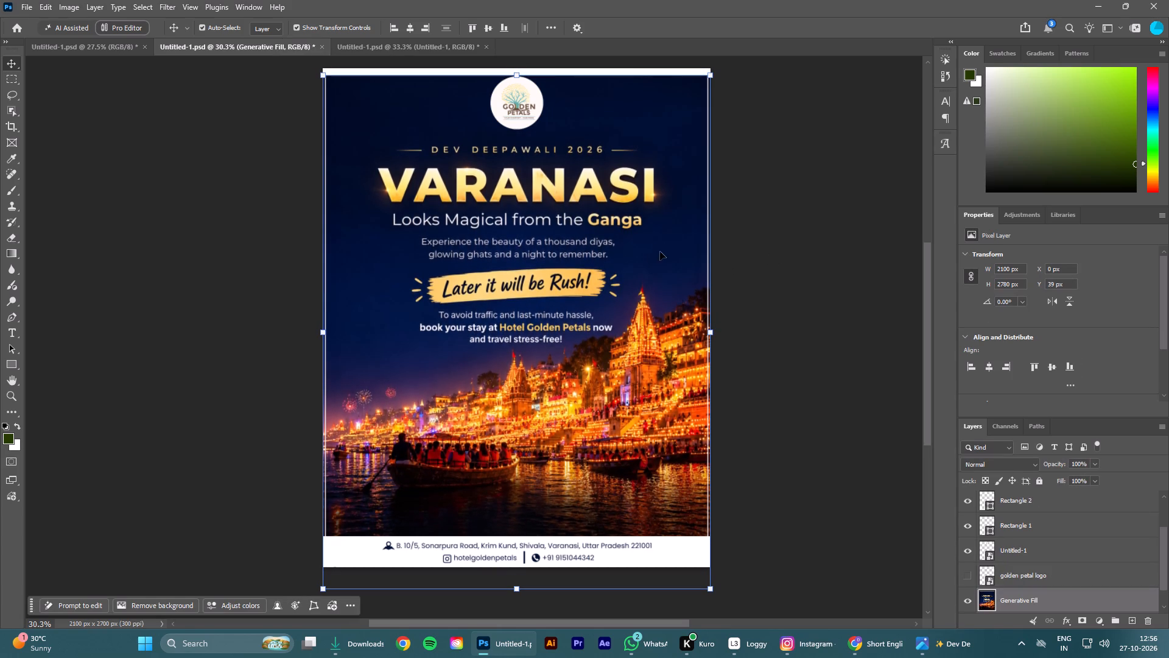
Scale the Generative Fill poster image up proportionally to about 2130 × 2819 px, covering the gap at the canvas top.
{"action": "scroll", "coordinate": [676, 261], "scroll_direction": "up", "scroll_amount": 4}
{"action": "left_click_drag", "start_coordinate": [519, 113], "coordinate": [518, 108]}
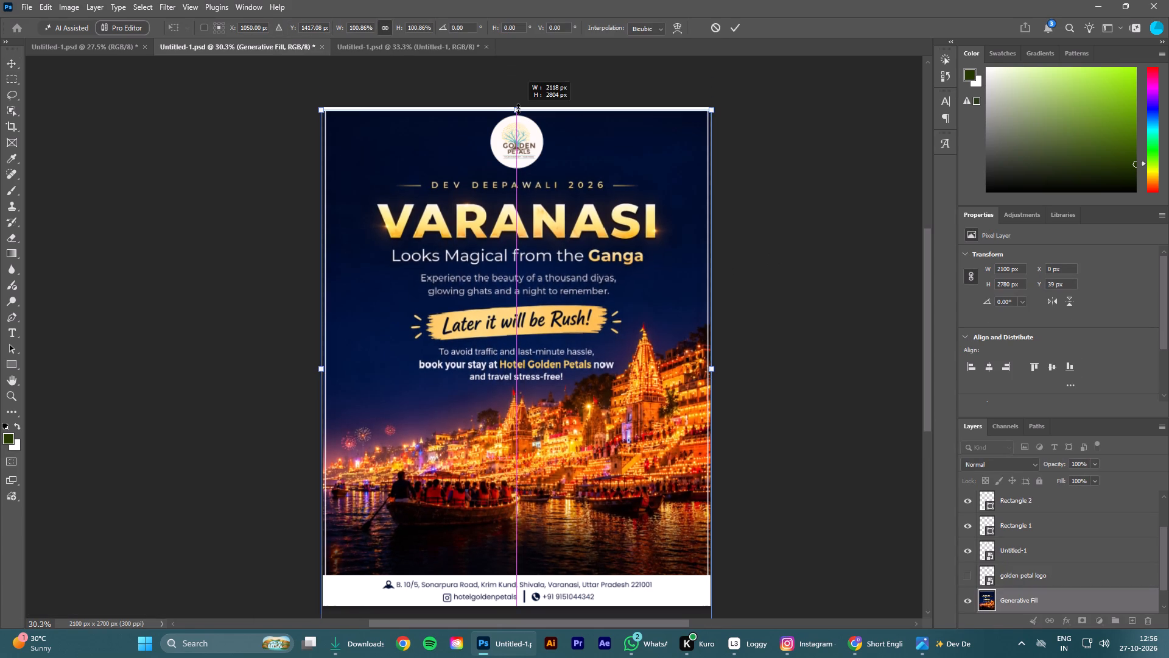
{"action": "left_click_drag", "start_coordinate": [518, 108], "coordinate": [518, 105]}
{"action": "left_click", "coordinate": [738, 27]}
{"action": "left_click", "coordinate": [833, 249]}
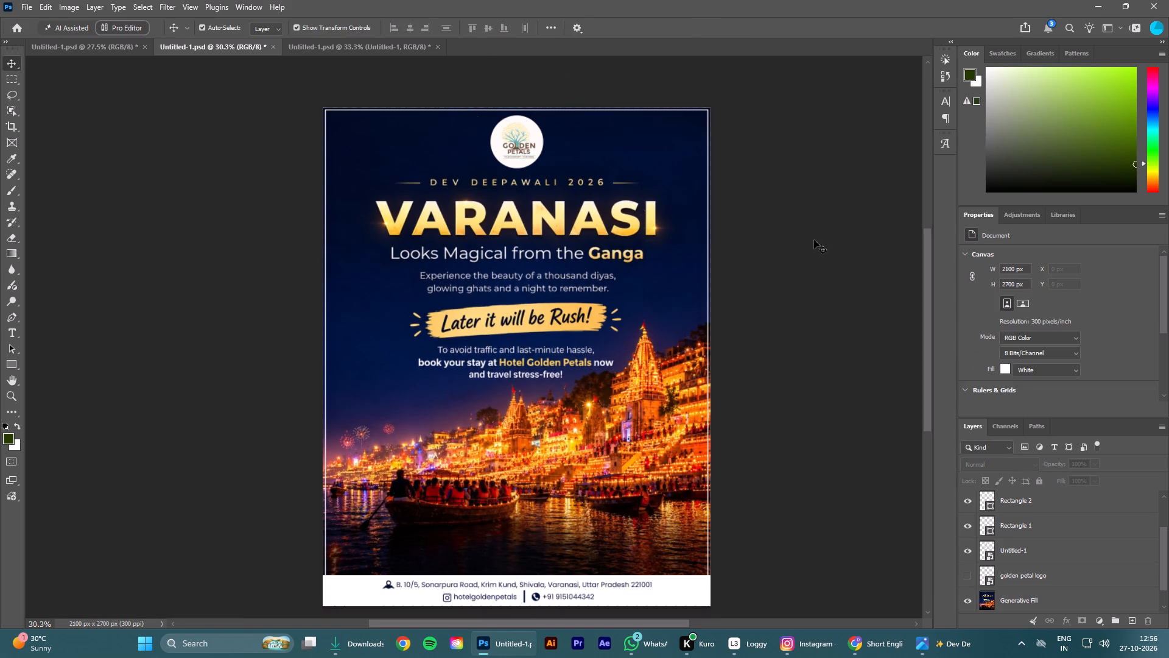
{"action": "left_click", "coordinate": [770, 199]}
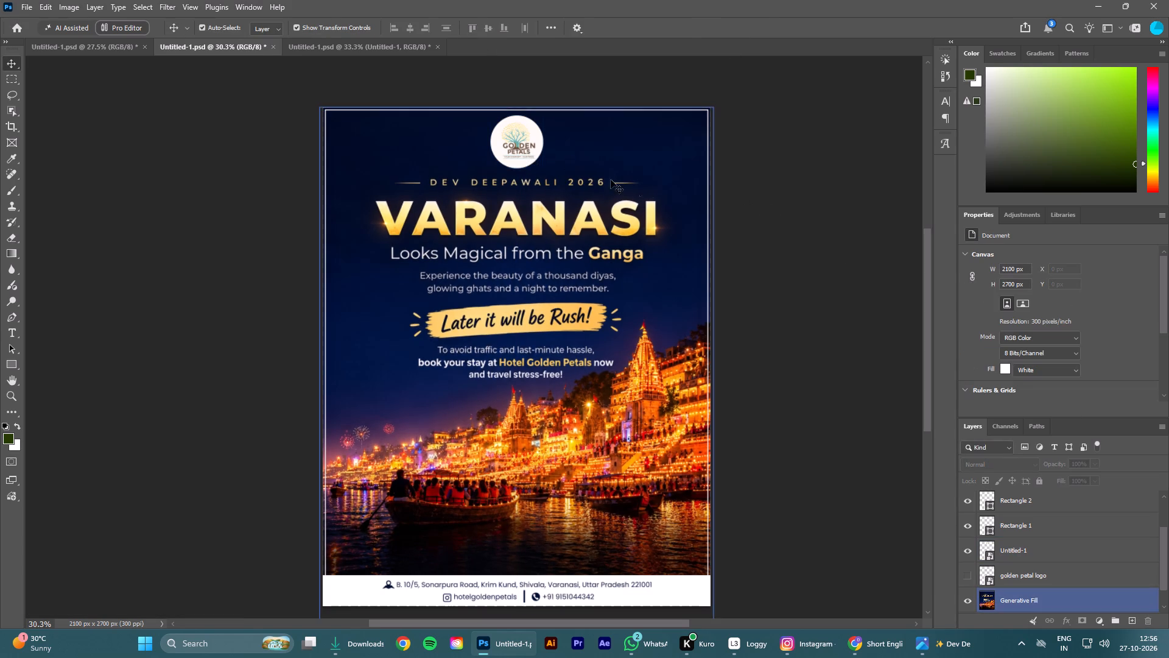
Enlarge the round Golden Petals logo to about 312 px and centre it horizontally on the canvas.
{"action": "left_click", "coordinate": [511, 151]}
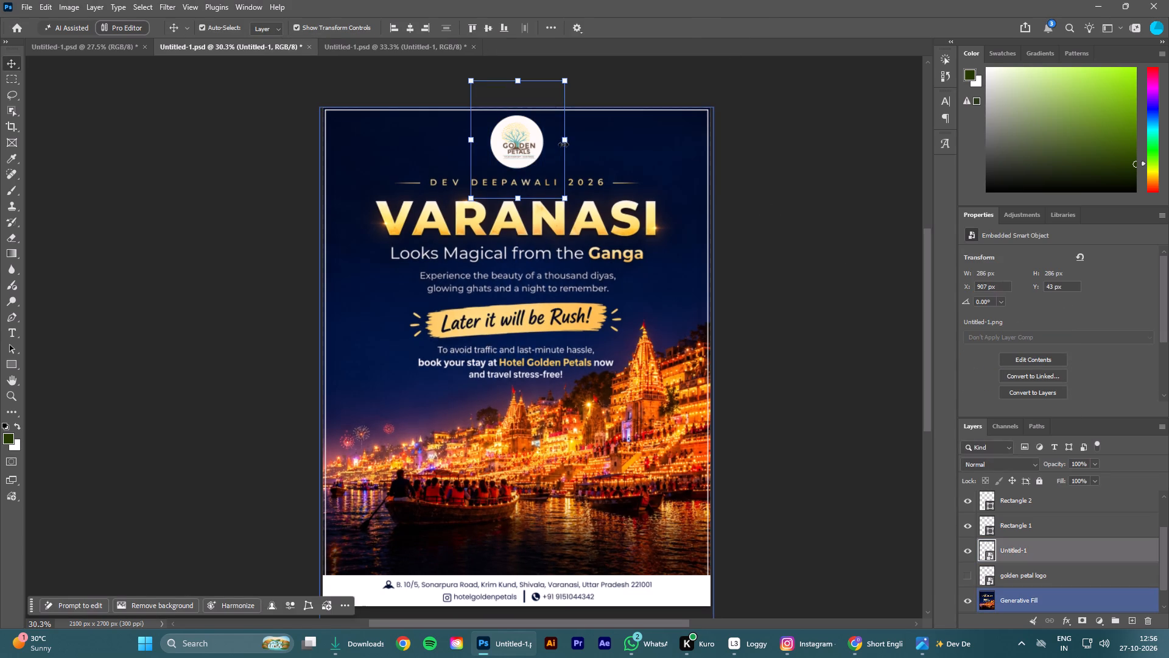
{"action": "left_click", "coordinate": [566, 144], "text": "alt"}
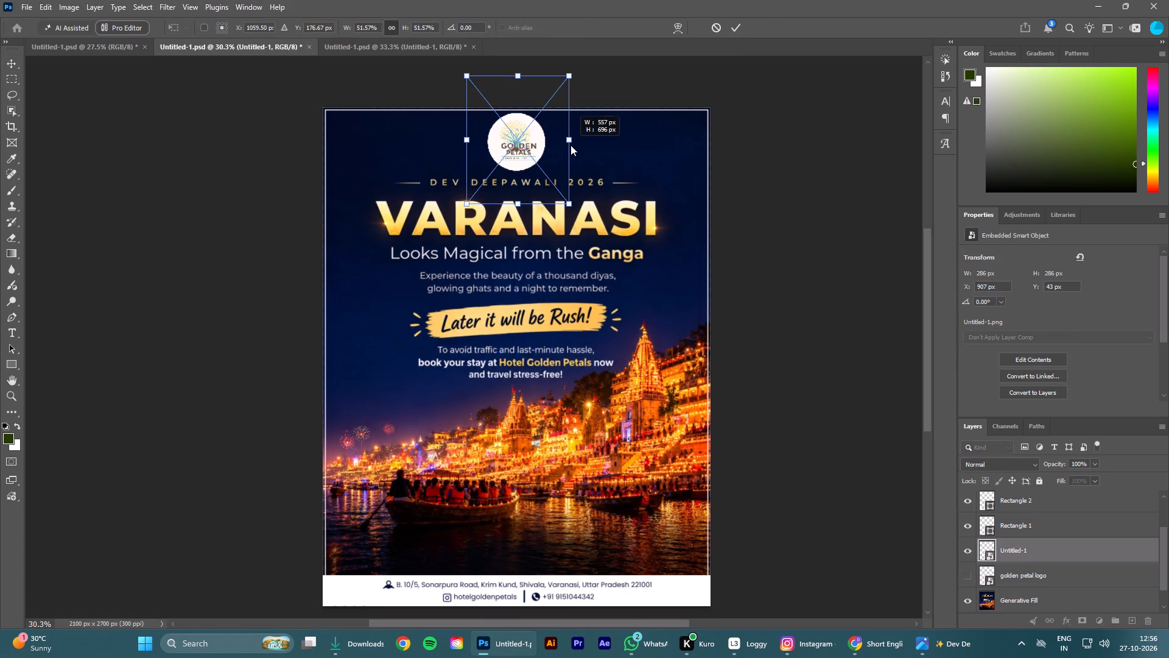
{"action": "left_click", "coordinate": [728, 35]}
{"action": "left_click", "coordinate": [772, 180]}
{"action": "left_click", "coordinate": [510, 141]}
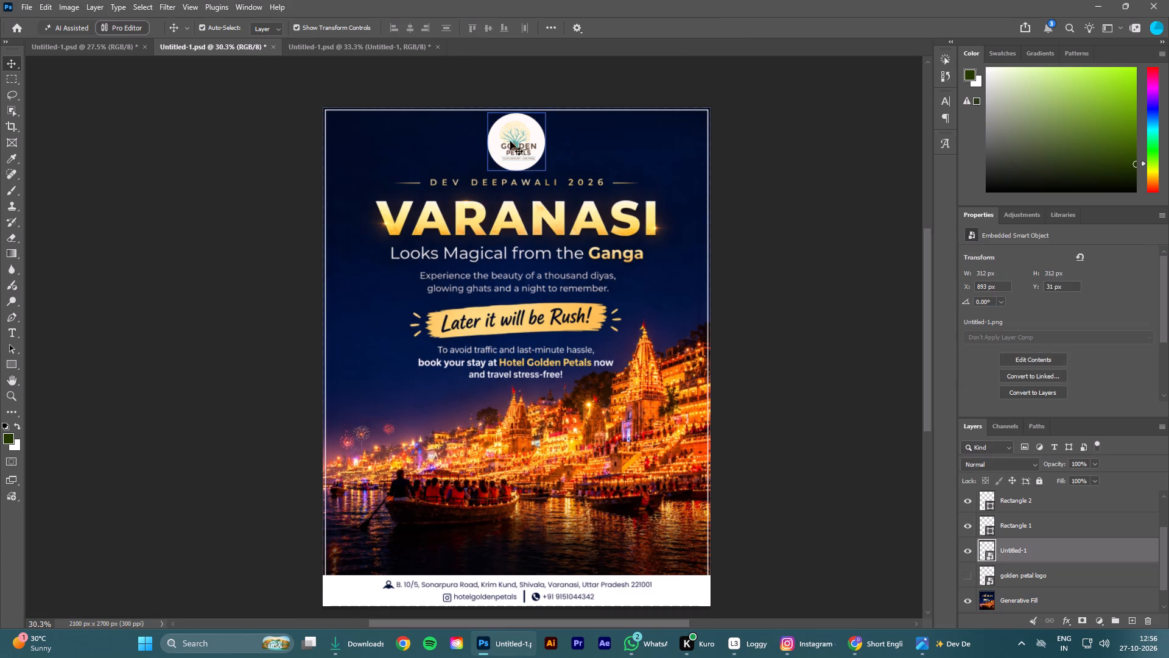
{"action": "left_click", "coordinate": [407, 31]}
{"action": "left_click", "coordinate": [766, 143]}
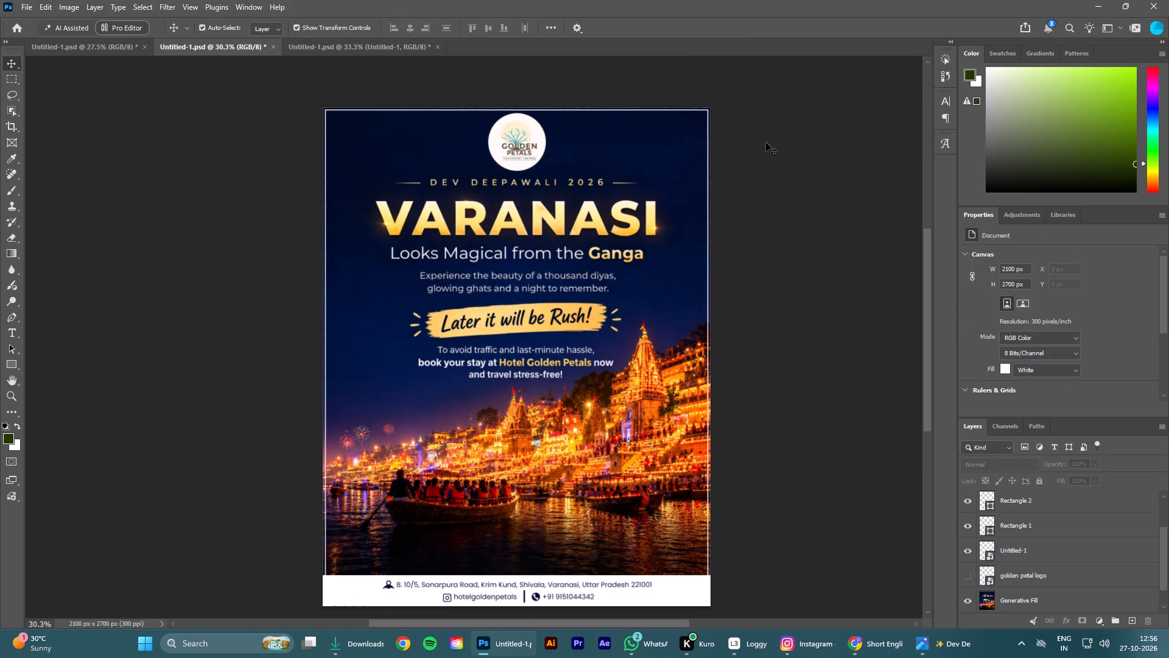
Fine-tune the round logo's vertical position between the frame and the Dev Deepawali line, ending at about Y 26 px.
{"action": "left_click", "coordinate": [527, 150]}
{"action": "key", "text": "Down"}
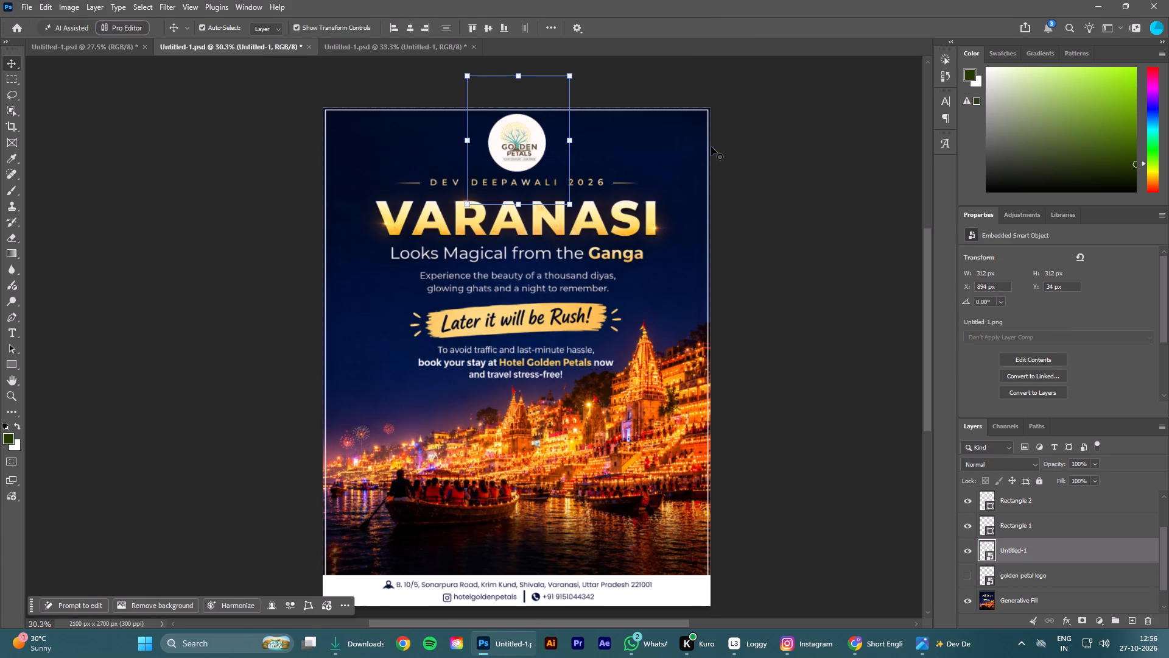
{"action": "left_click", "coordinate": [781, 169]}
{"action": "scroll", "coordinate": [782, 166], "scroll_direction": "down", "scroll_amount": 2}
{"action": "scroll", "coordinate": [785, 166], "scroll_direction": "up", "scroll_amount": 1}
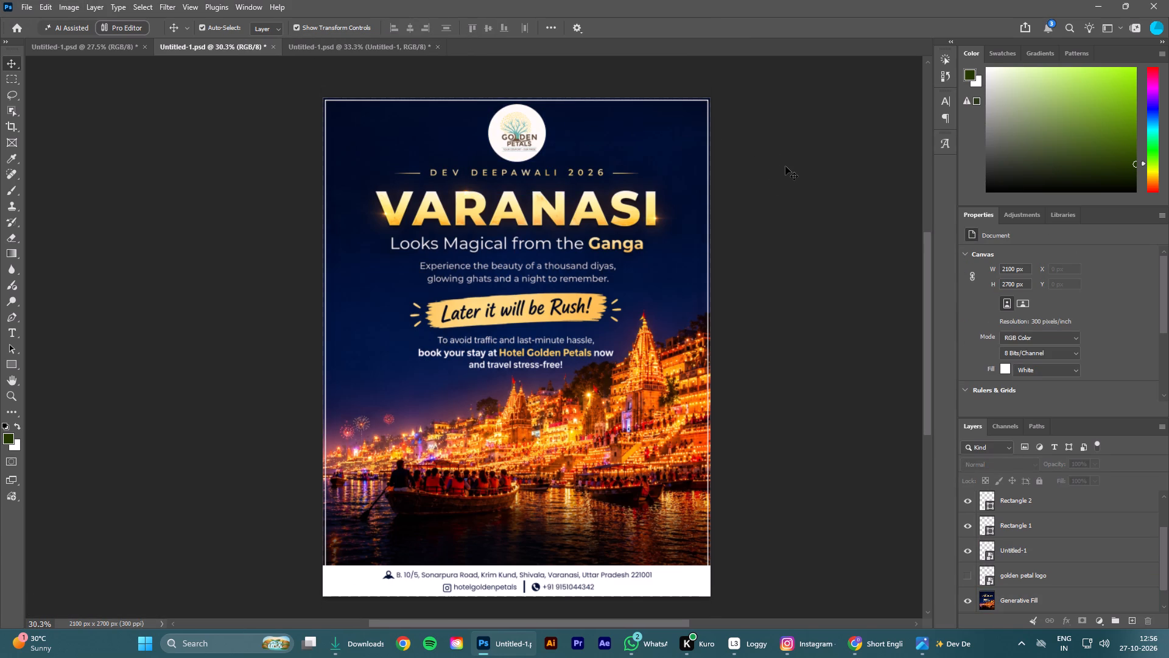
{"action": "left_click", "coordinate": [795, 210]}
{"action": "left_click", "coordinate": [536, 127]}
{"action": "key", "text": "Up"}
{"action": "key", "text": "Up"}
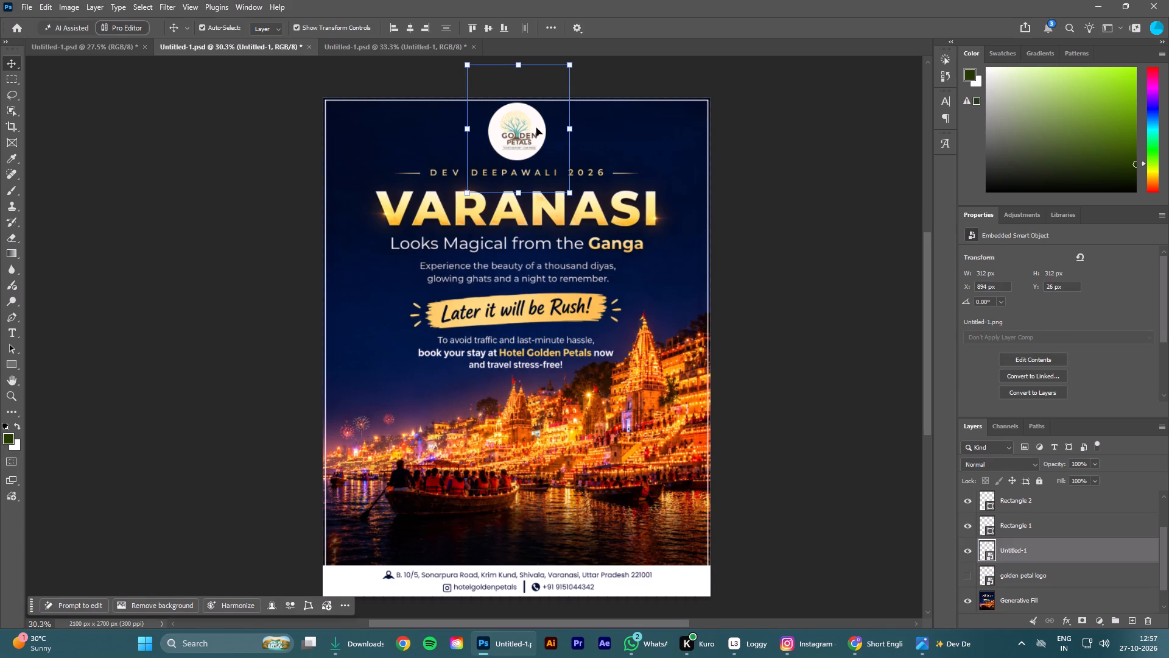
{"action": "left_click", "coordinate": [773, 148]}
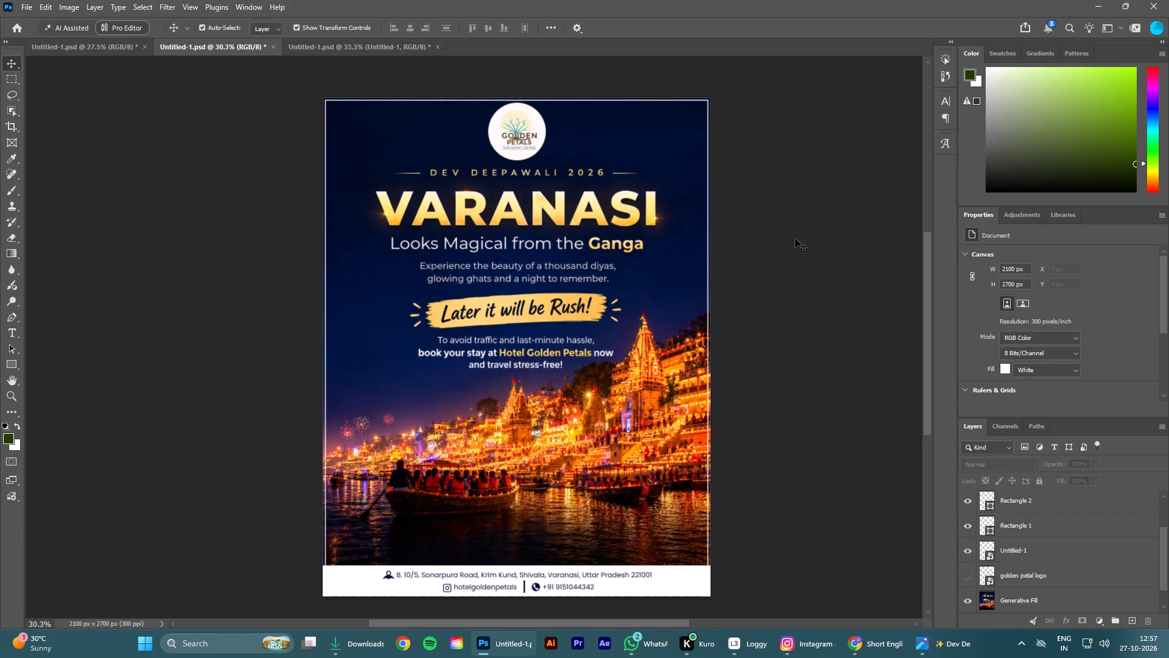
Save the poster document.
{"action": "left_click", "coordinate": [811, 261]}
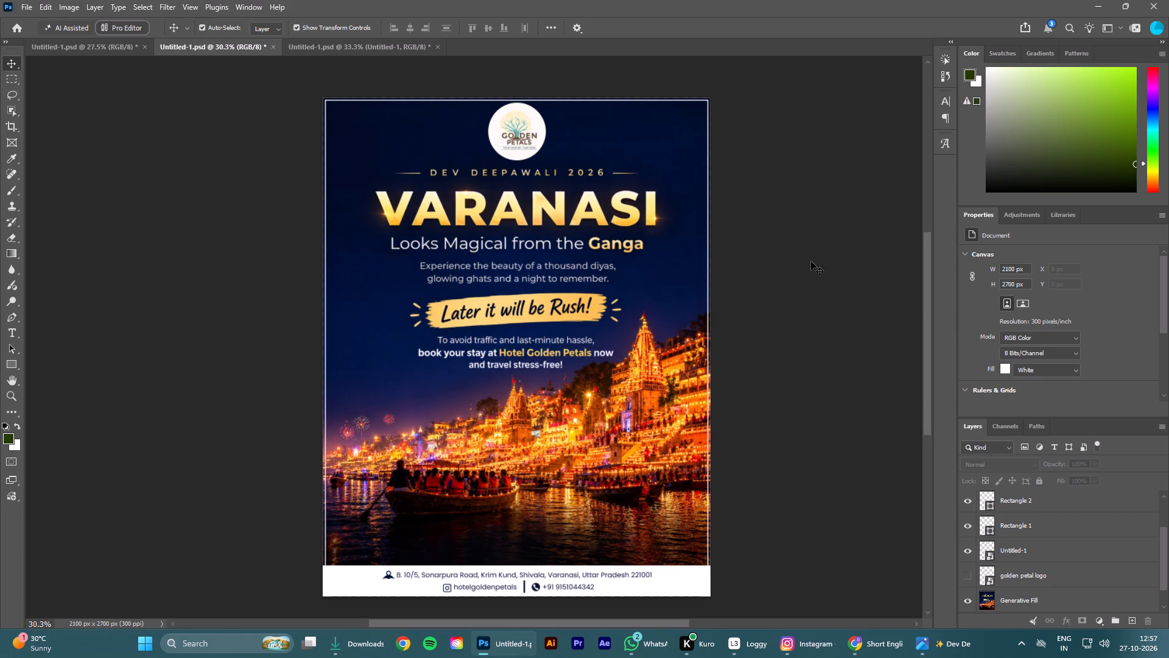
{"action": "left_click", "coordinate": [811, 261]}
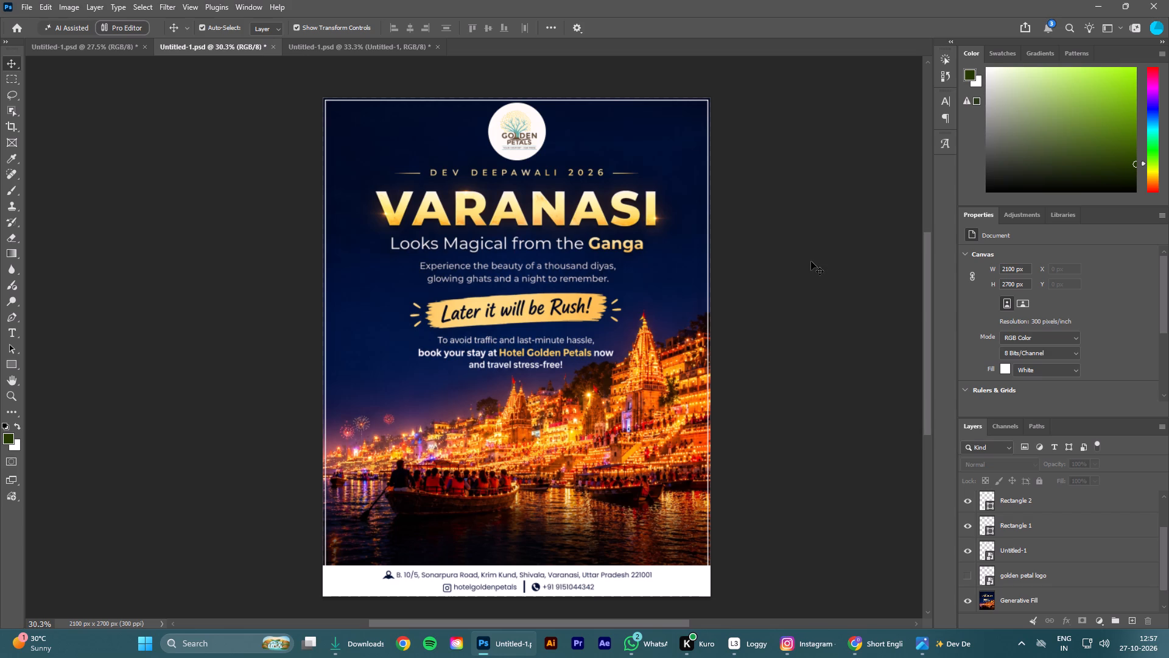
{"action": "left_click", "coordinate": [811, 261]}
{"action": "key", "text": "ctrl+s"}
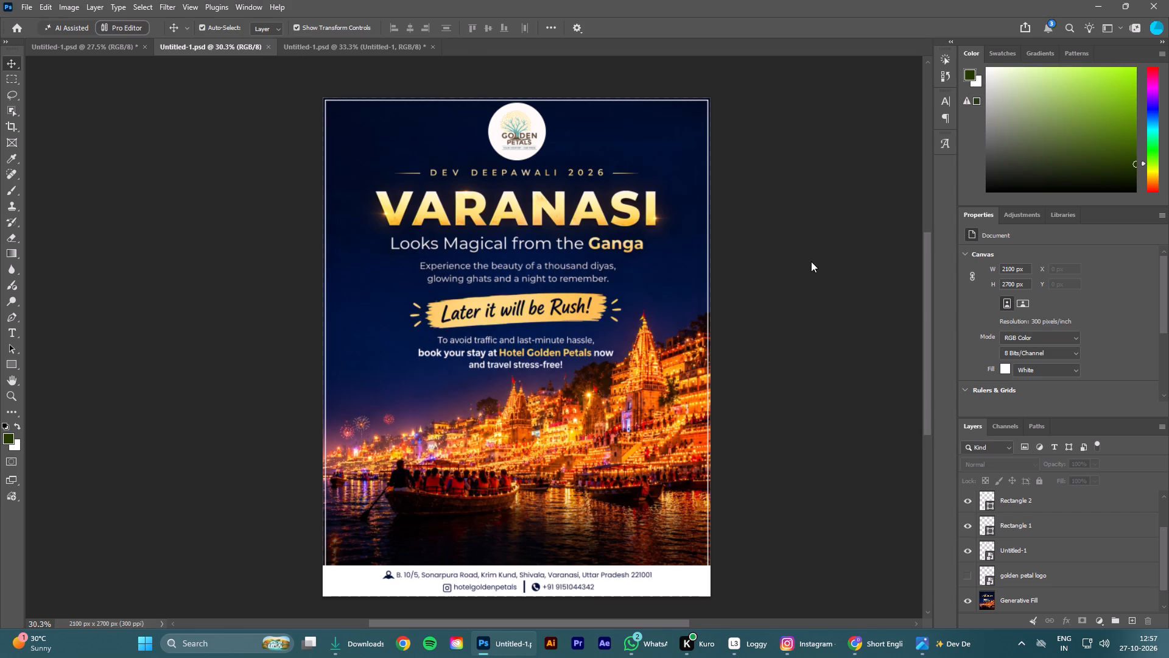
Open the Generative Fill poster image in the Camera Raw Filter and set Dehaze to +5 and Vignette to -5.
{"action": "scroll", "coordinate": [804, 259], "scroll_direction": "down", "scroll_amount": 2}
{"action": "scroll", "coordinate": [806, 257], "scroll_direction": "up", "scroll_amount": 1}
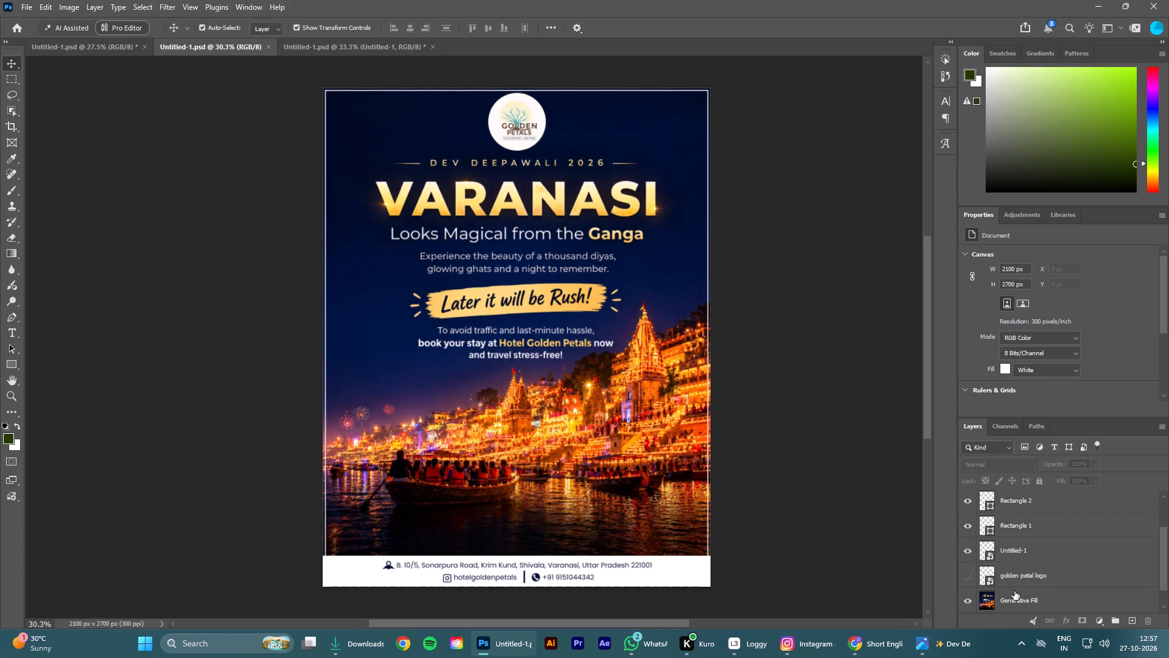
{"action": "left_click", "coordinate": [1021, 595]}
{"action": "left_click", "coordinate": [170, 4]}
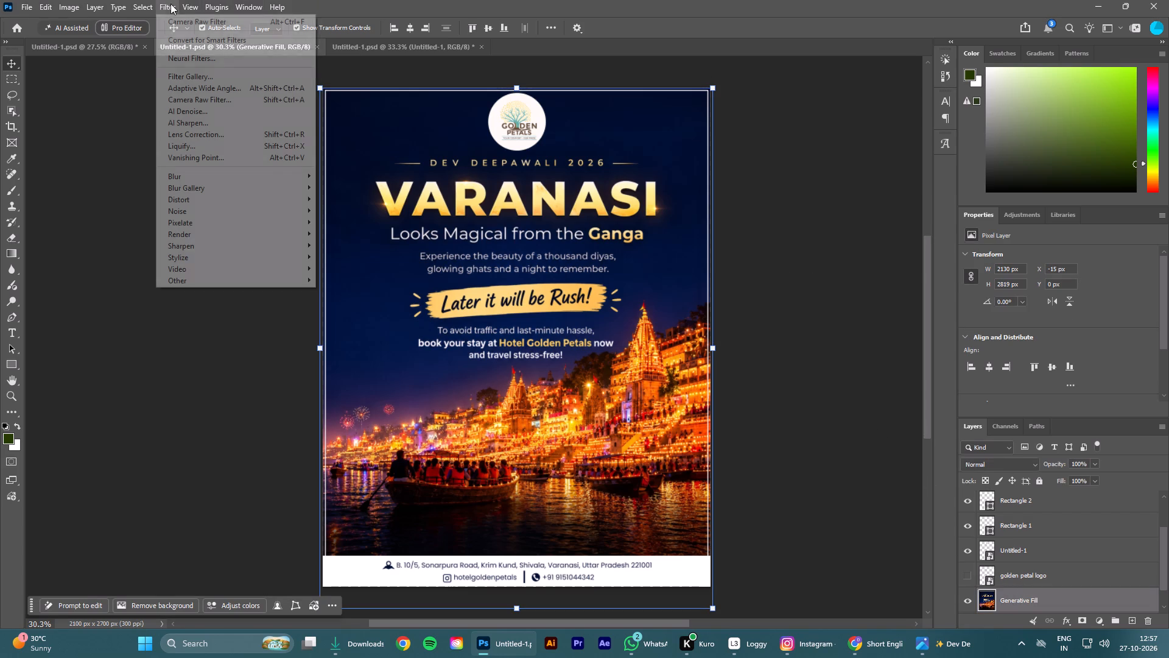
{"action": "left_click", "coordinate": [205, 99]}
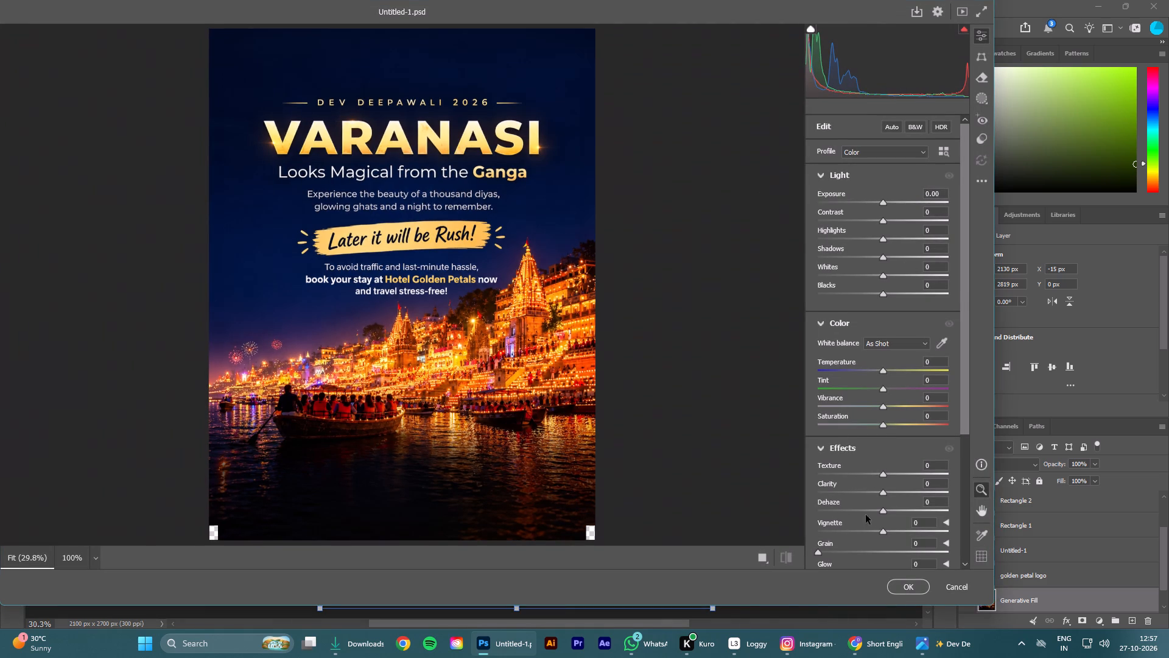
{"action": "left_click_drag", "start_coordinate": [885, 515], "coordinate": [938, 512]}
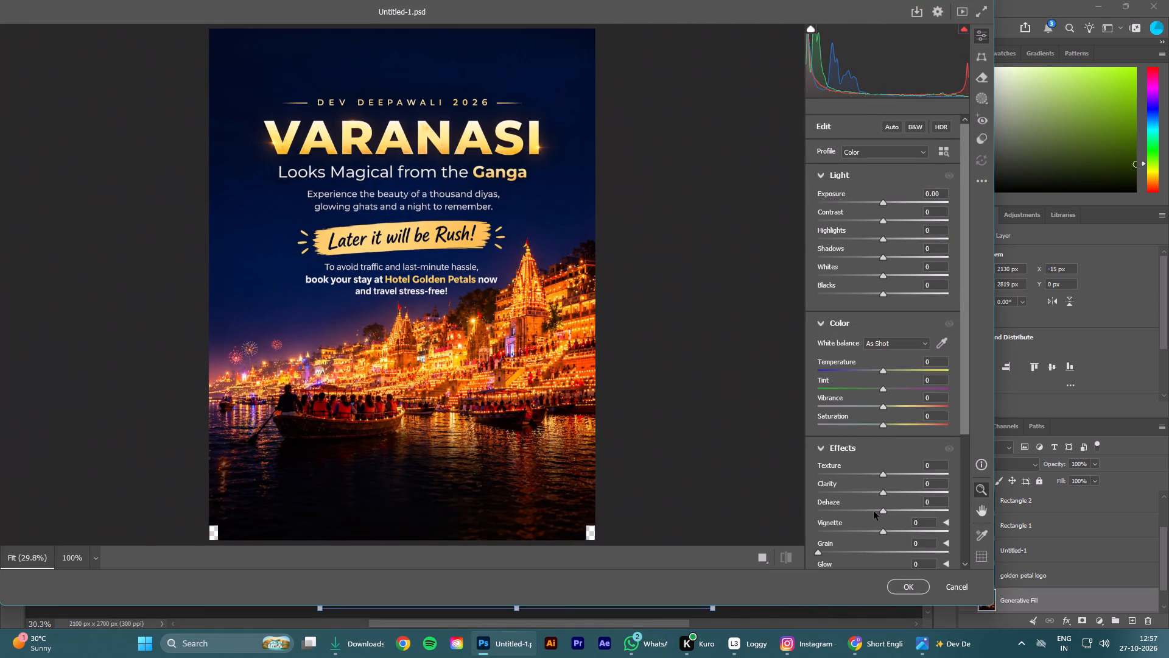
{"action": "left_click", "coordinate": [882, 511]}
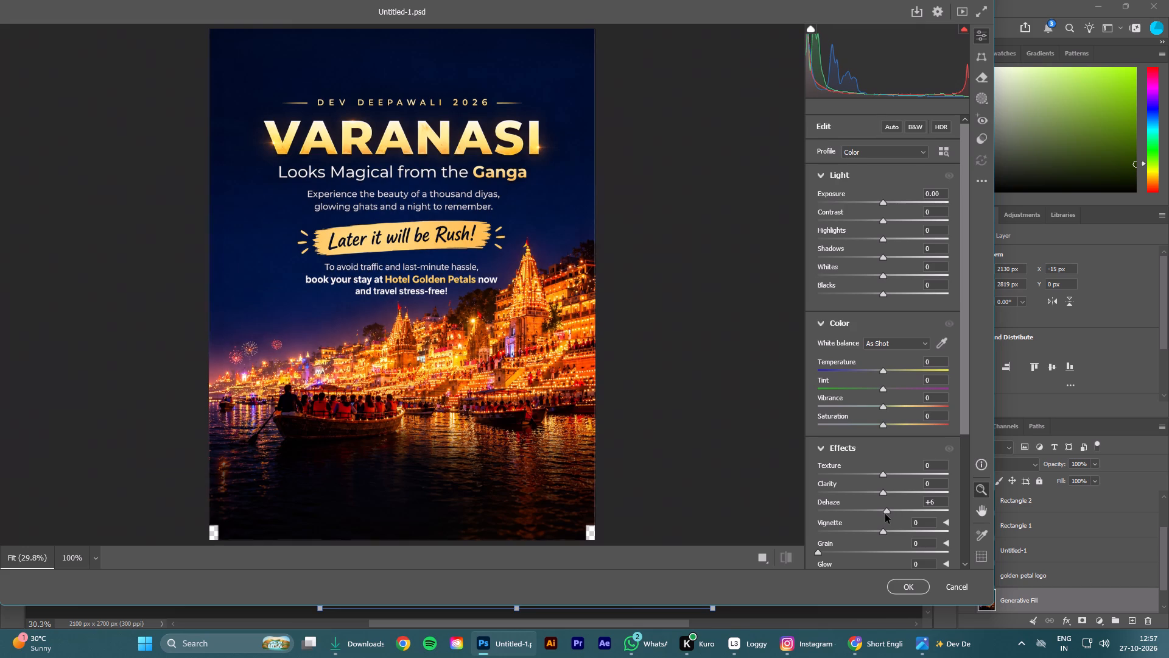
{"action": "left_click", "coordinate": [882, 532]}
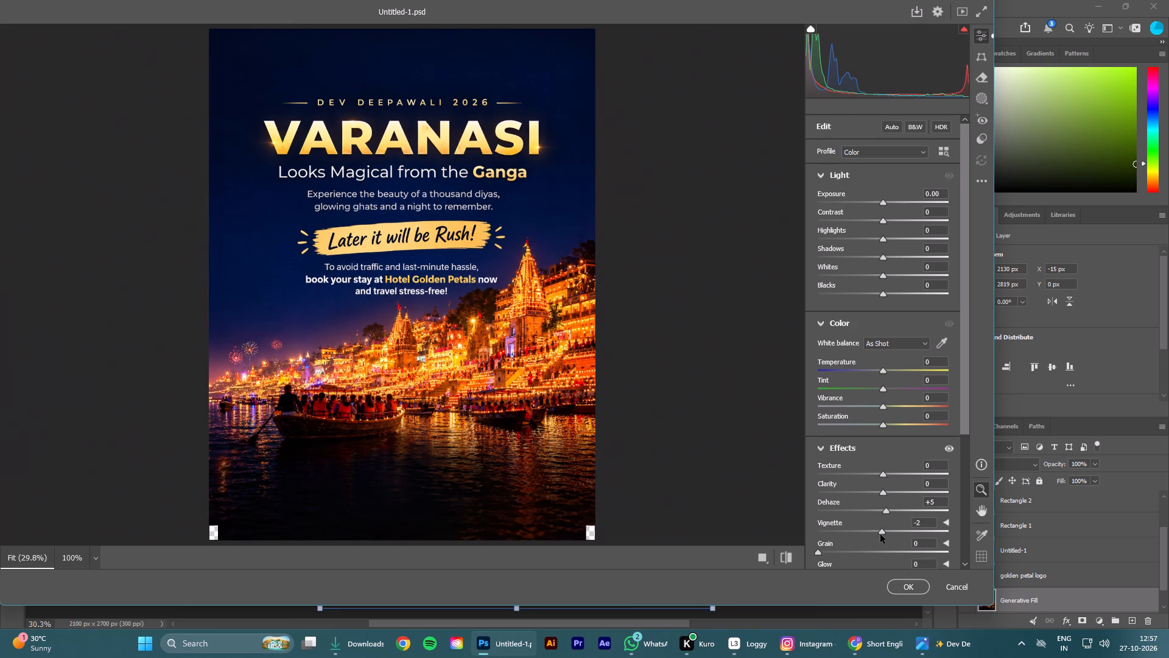
{"action": "left_click", "coordinate": [880, 534]}
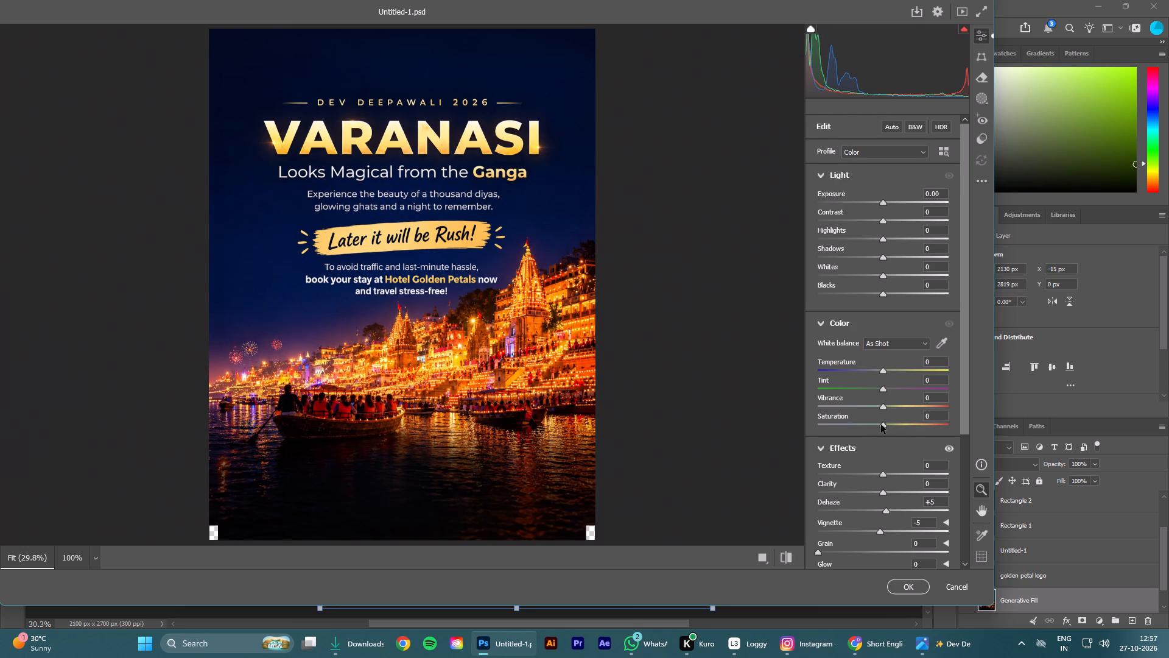
Set Saturation to +3, Exposure to +0.10 and Contrast to +5, and apply the Camera Raw adjustments.
{"action": "left_click", "coordinate": [882, 426]}
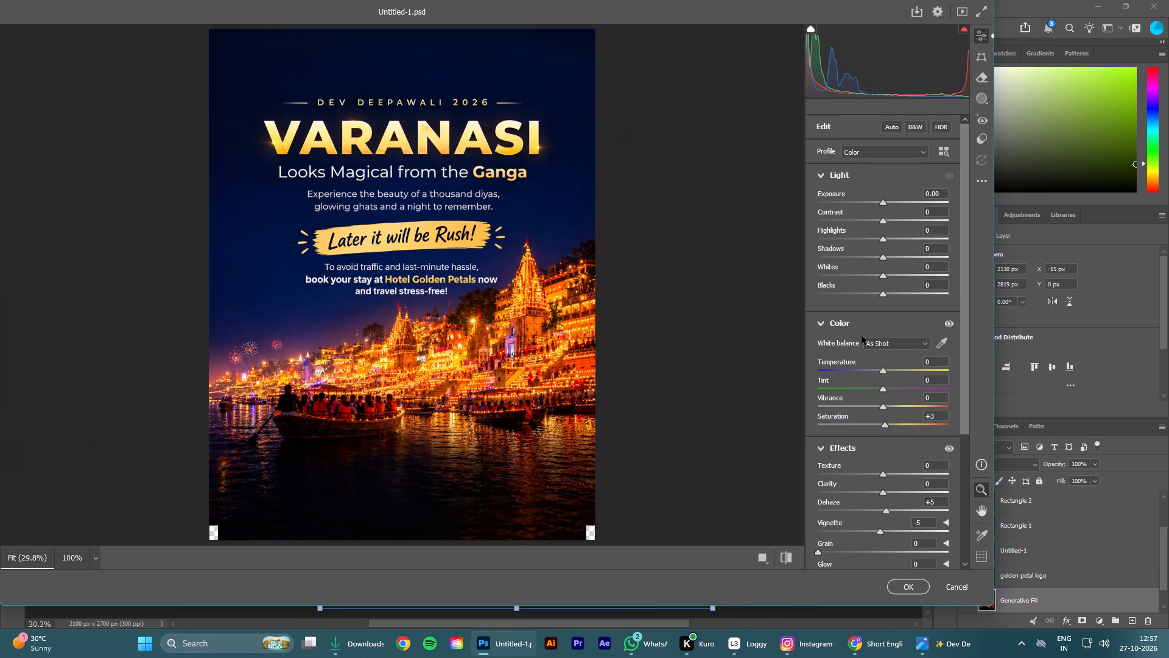
{"action": "left_click_drag", "start_coordinate": [882, 203], "coordinate": [892, 202]}
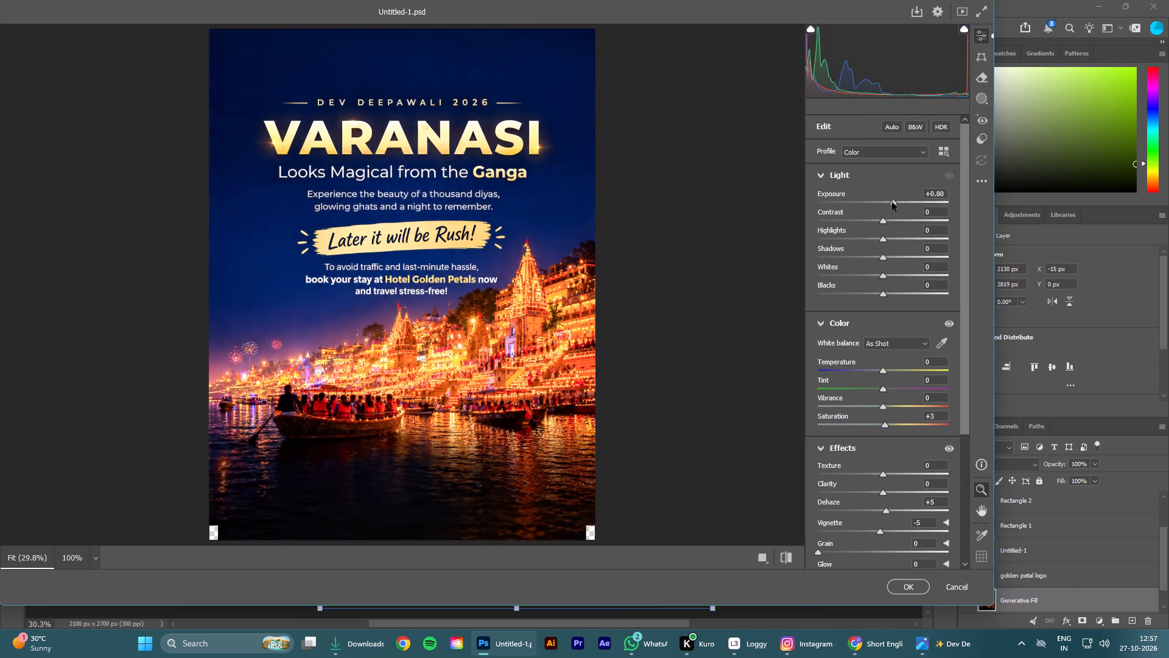
{"action": "left_click_drag", "start_coordinate": [892, 202], "coordinate": [883, 209]}
{"action": "left_click", "coordinate": [884, 222]}
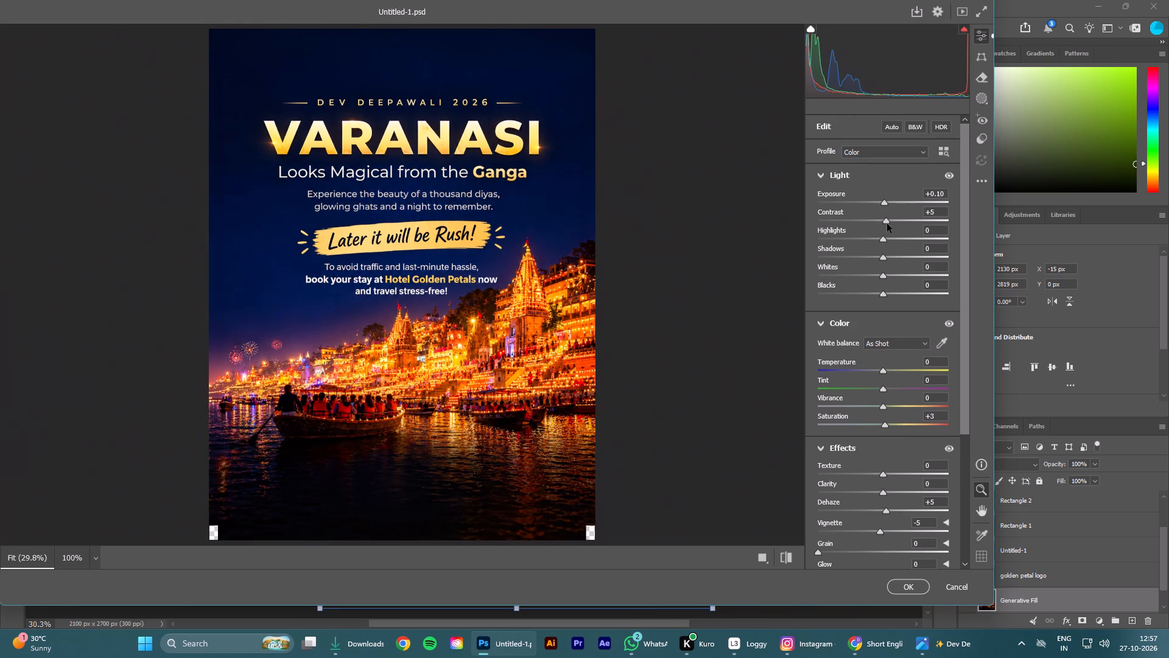
{"action": "left_click", "coordinate": [905, 590]}
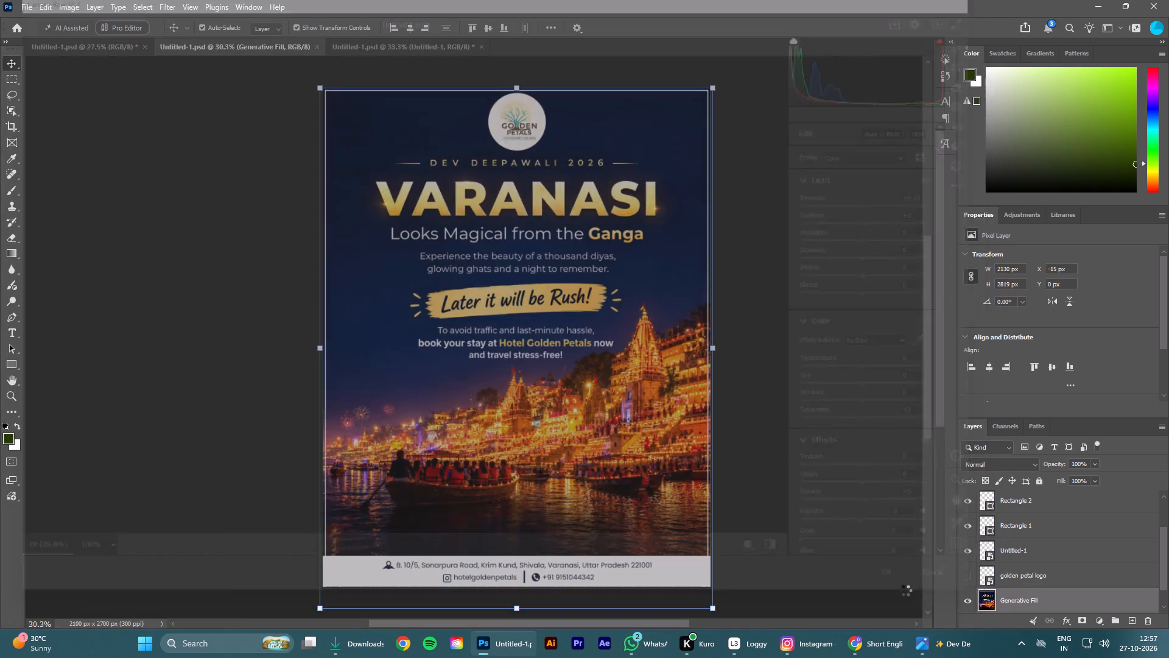
{"action": "left_click", "coordinate": [778, 333]}
{"action": "left_click", "coordinate": [795, 327]}
{"action": "scroll", "coordinate": [795, 325], "scroll_direction": "down", "scroll_amount": 1}
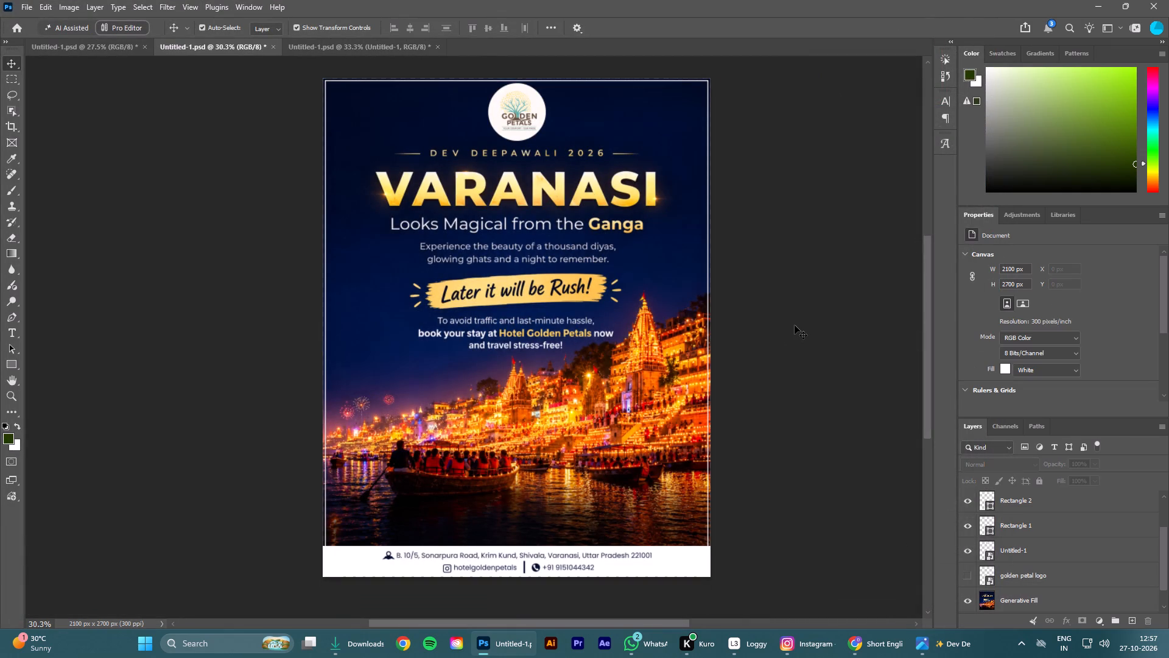
{"action": "left_click", "coordinate": [799, 324]}
Save the poster document.
{"action": "key", "text": "ctrl+s"}
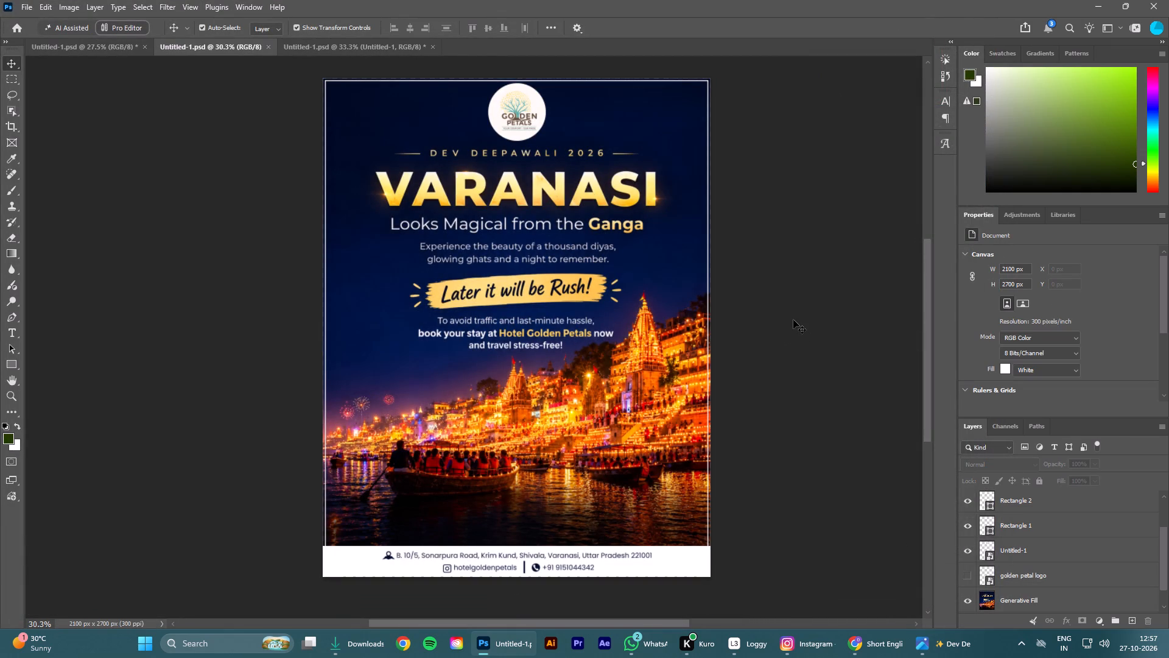
{"action": "scroll", "coordinate": [790, 333], "scroll_direction": "up", "scroll_amount": 1}
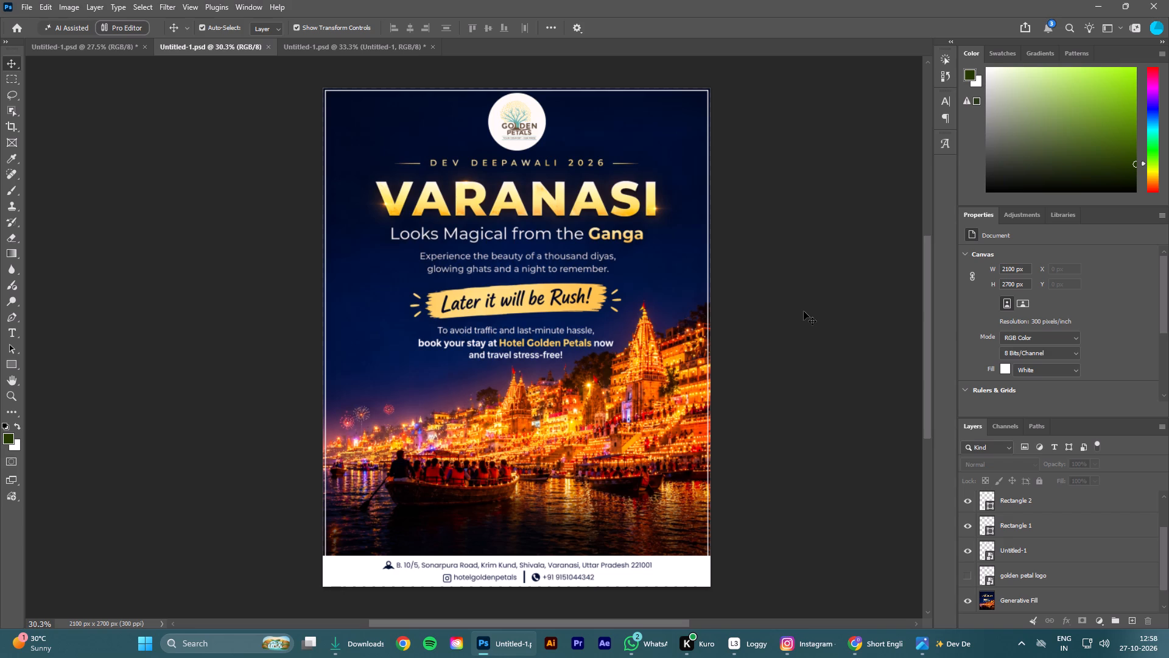
{"action": "left_click", "coordinate": [197, 258]}
{"action": "key", "text": "ctrl+s"}
{"action": "left_click", "coordinate": [222, 239]}
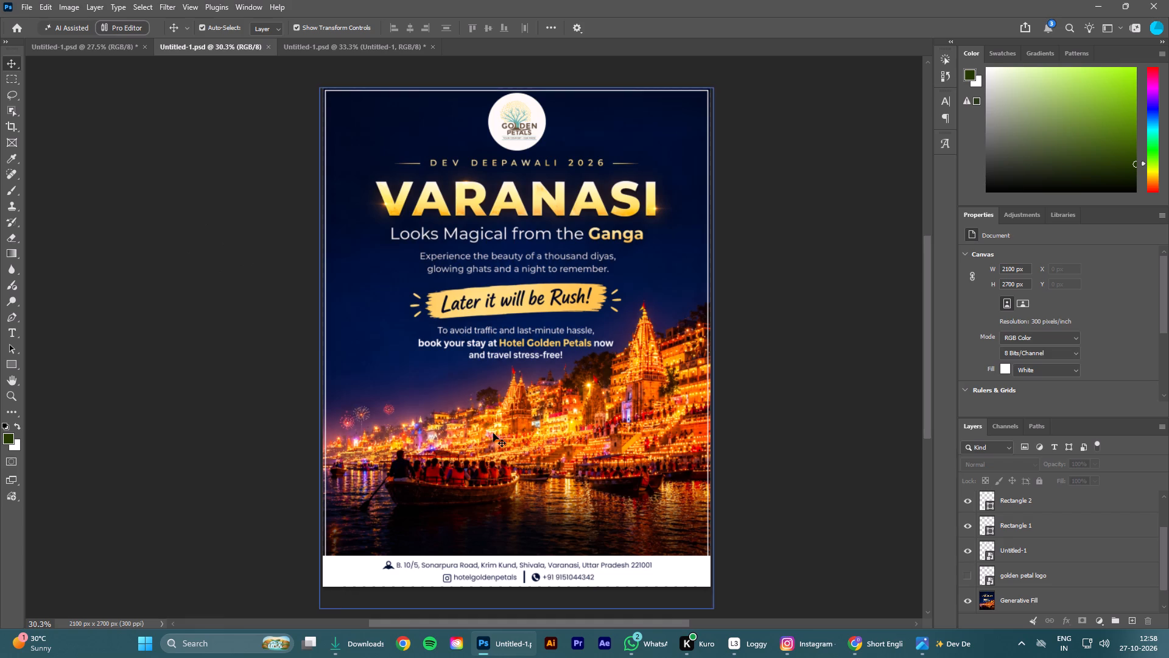
Move the Generative Fill poster image 50 px down so that its Y position is 50 px.
{"action": "left_click", "coordinate": [509, 428]}
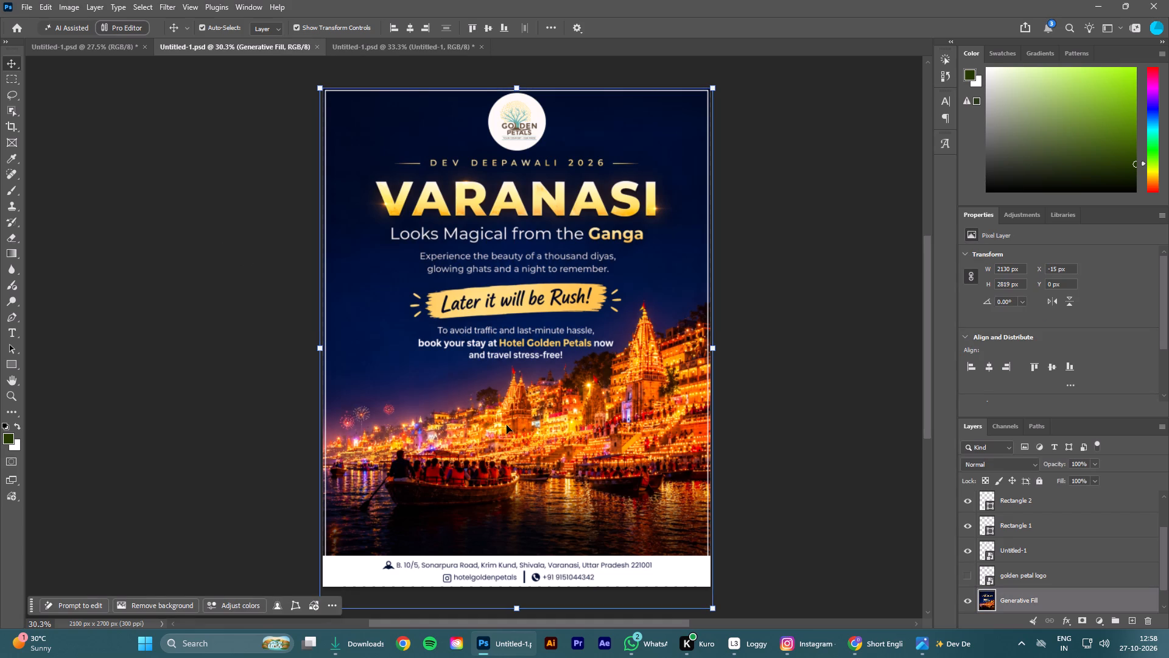
{"action": "key", "text": "shift+Down"}
{"action": "key", "text": "shift+Down"}
{"action": "key", "text": "shift+Down"}
{"action": "key", "text": "shift+Down"}
{"action": "key", "text": "shift+Down"}
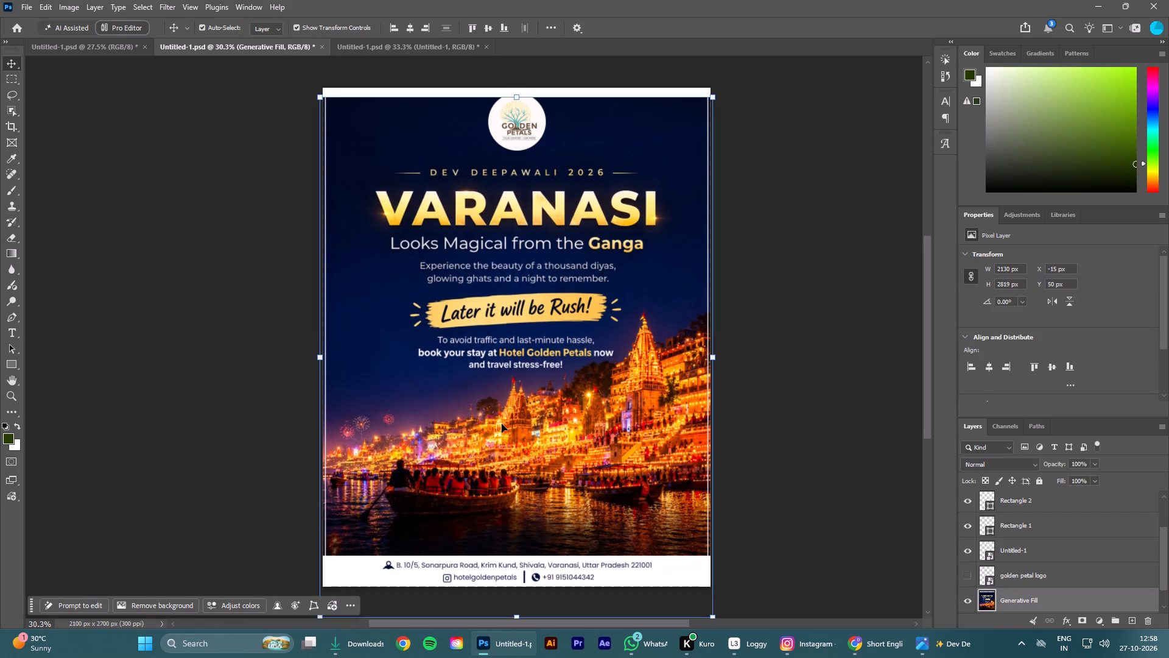
{"action": "left_click", "coordinate": [826, 247]}
Hide the round Golden Petals logo layer.
{"action": "left_click", "coordinate": [528, 126]}
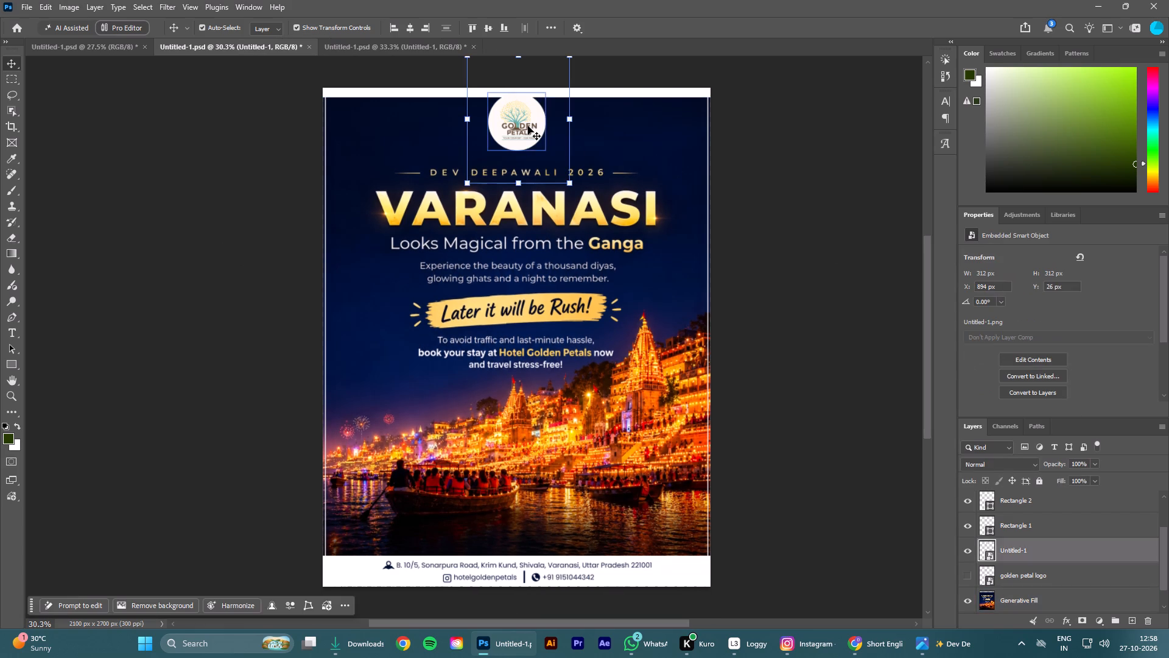
{"action": "left_click", "coordinate": [969, 552]}
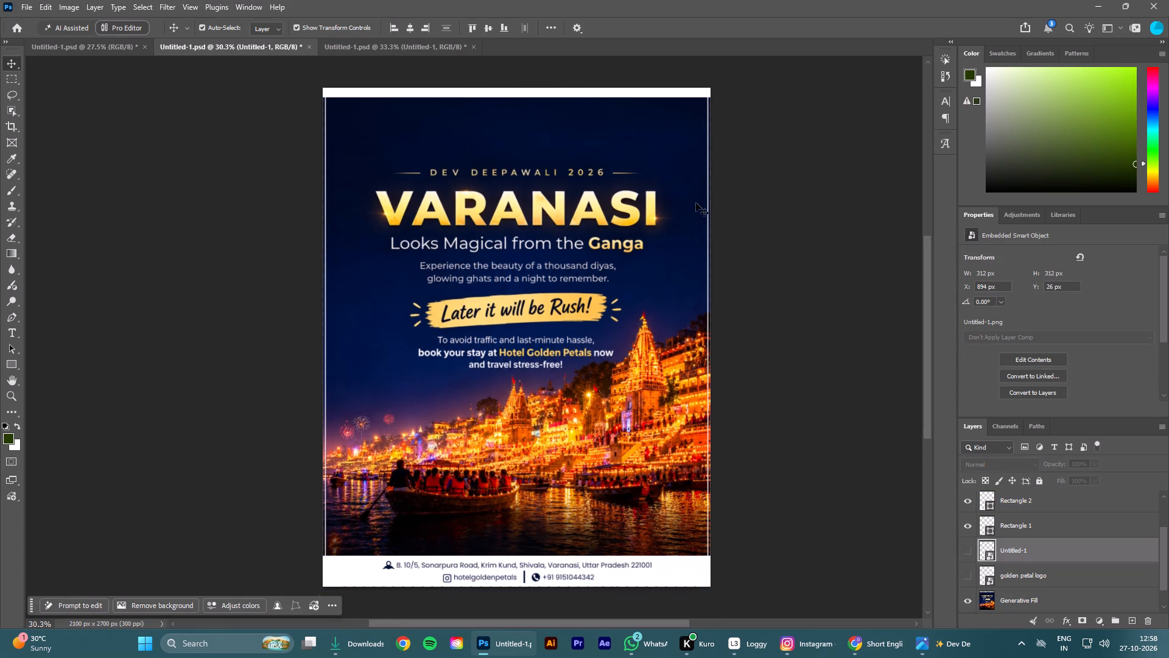
{"action": "left_click", "coordinate": [809, 209]}
On the Generative Fill layer, select a full-width strip about 131 px high at the canvas top, fill its white gap, and deselect.
{"action": "left_click", "coordinate": [640, 130]}
{"action": "left_click", "coordinate": [7, 76]}
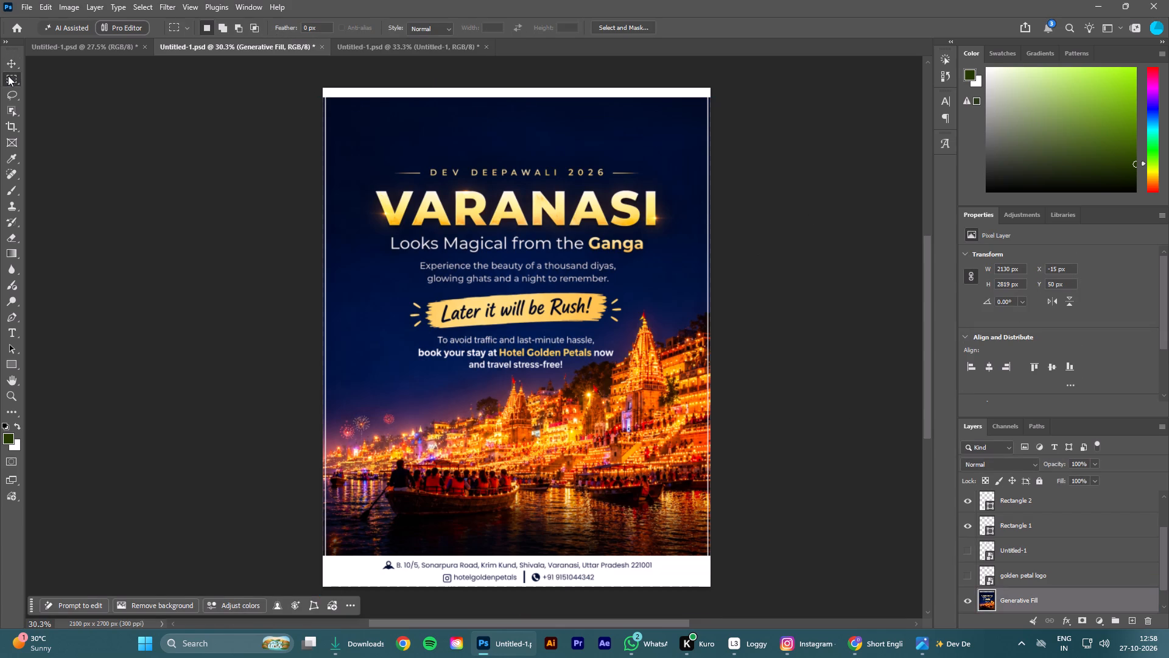
{"action": "left_click_drag", "start_coordinate": [301, 111], "coordinate": [798, 51]}
{"action": "scroll", "coordinate": [787, 166], "scroll_direction": "down", "scroll_amount": 7}
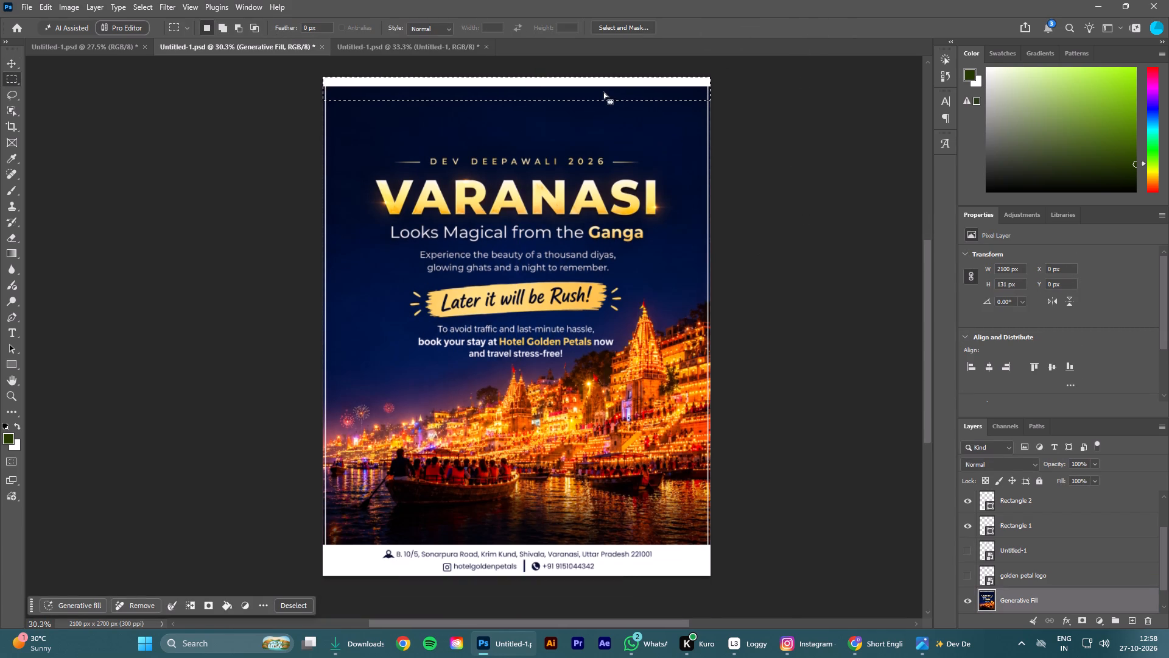
{"action": "right_click", "coordinate": [603, 92]}
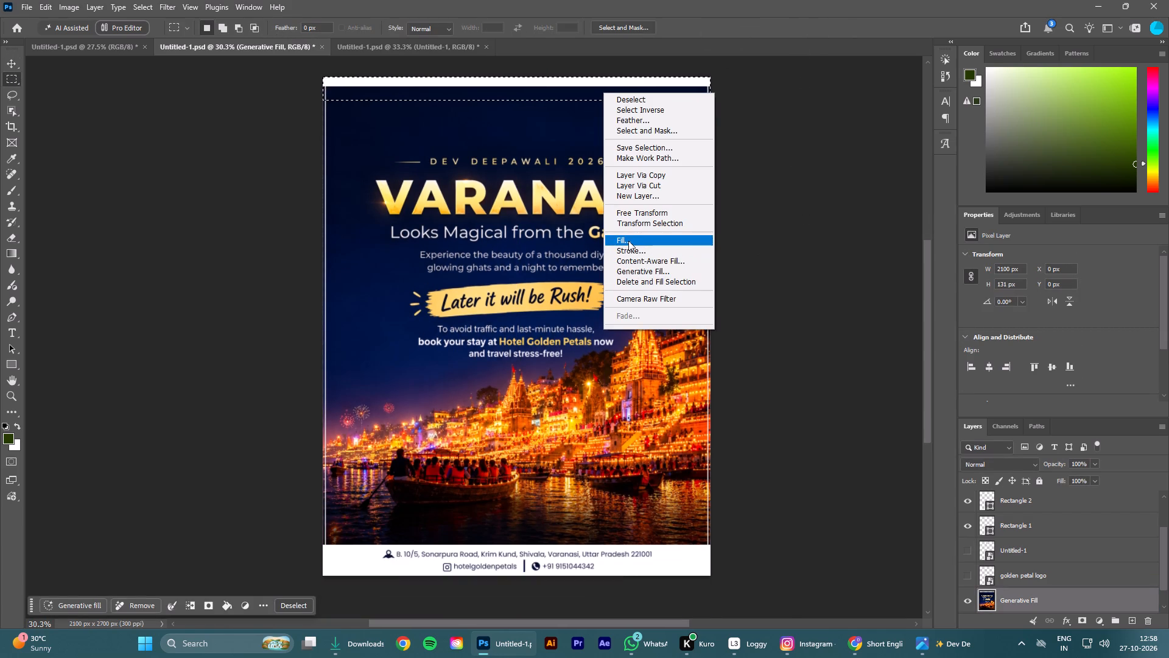
{"action": "left_click", "coordinate": [629, 239]}
{"action": "left_click", "coordinate": [667, 170]}
{"action": "left_click", "coordinate": [660, 161]}
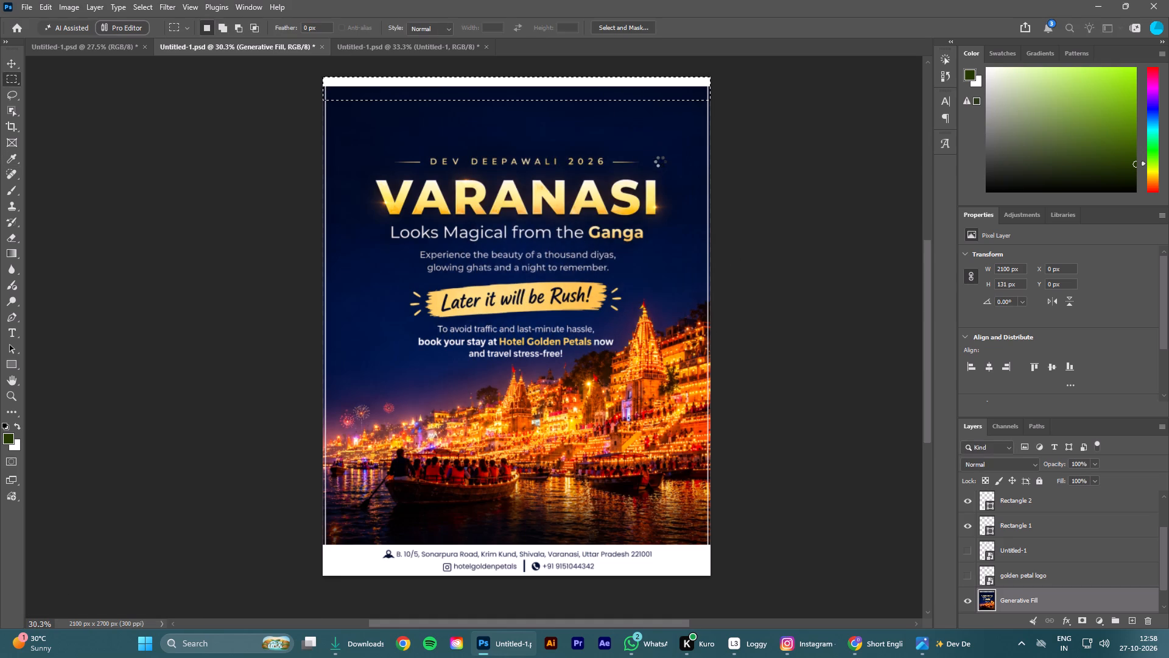
{"action": "left_click", "coordinate": [10, 59]}
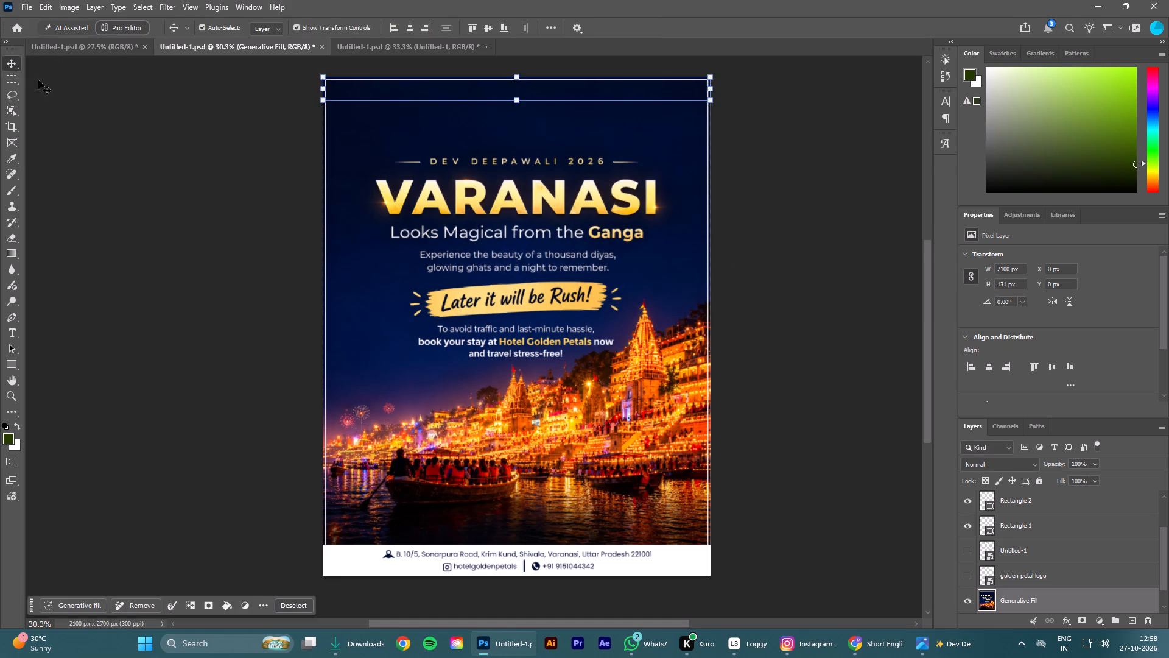
{"action": "left_click", "coordinate": [156, 149]}
{"action": "key", "text": "ctrl+d"}
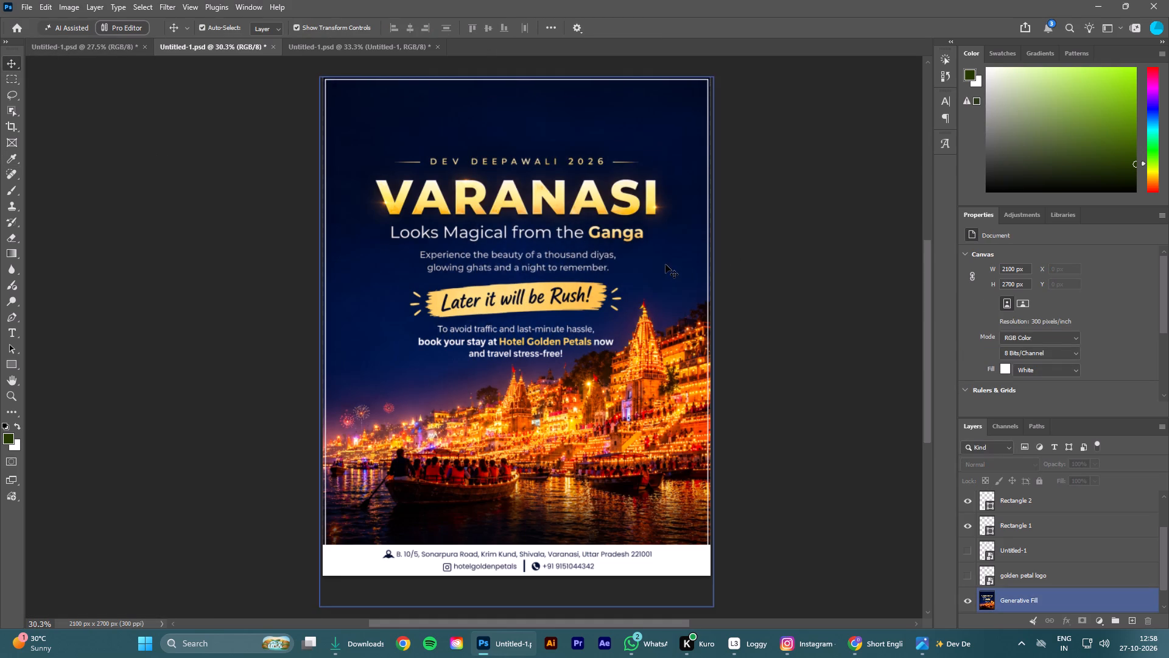
Show the round Golden Petals logo again, keeping the pennant-shaped golden petal logo hidden.
{"action": "left_click", "coordinate": [967, 575]}
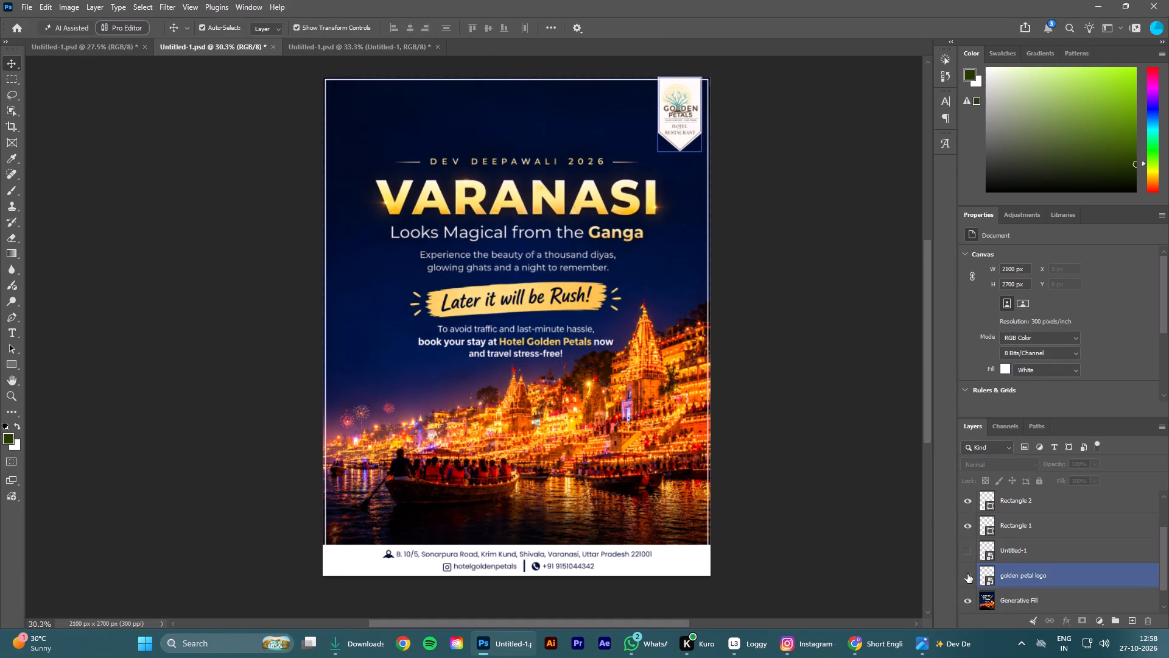
{"action": "left_click", "coordinate": [967, 574]}
{"action": "left_click", "coordinate": [969, 554]}
{"action": "left_click", "coordinate": [906, 392]}
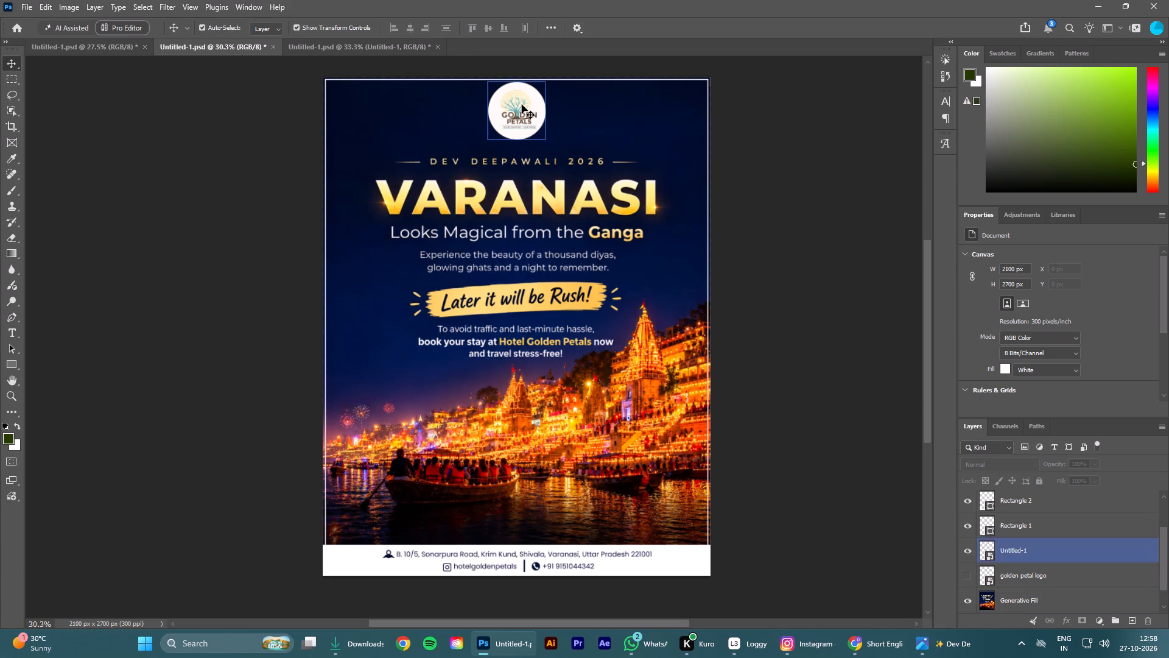
Enlarge the round logo to about 320 × 321 px, shift it down to about Y 45 px and centre it horizontally.
{"action": "left_click", "coordinate": [522, 105]}
{"action": "left_click", "coordinate": [522, 174]}
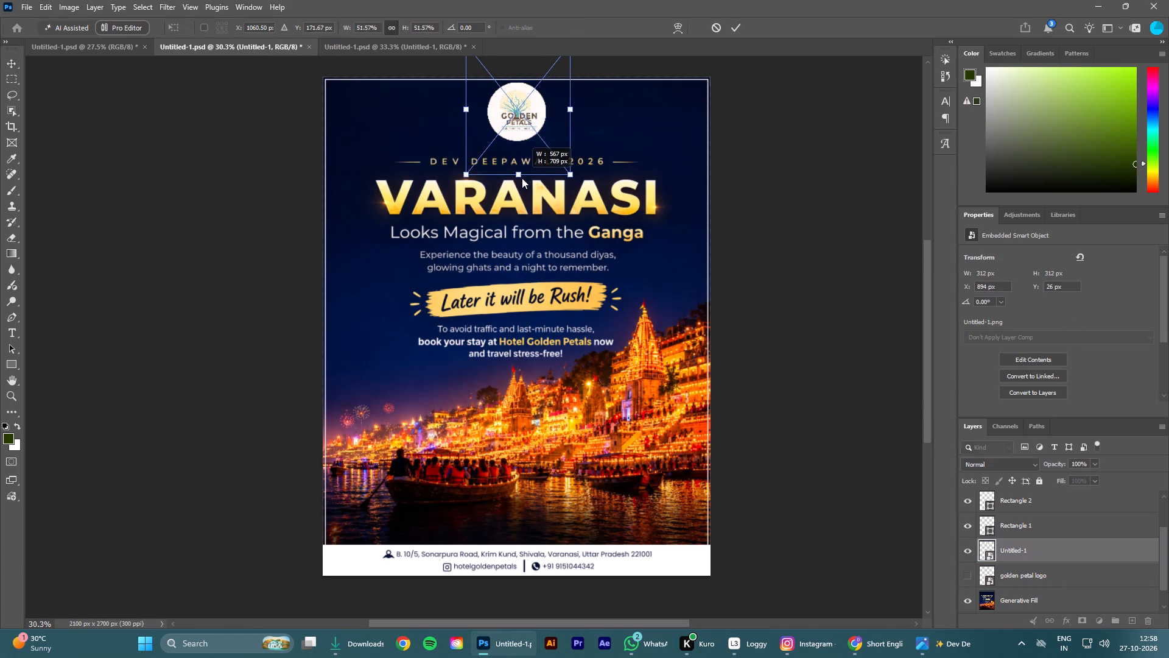
{"action": "left_click", "coordinate": [524, 129]}
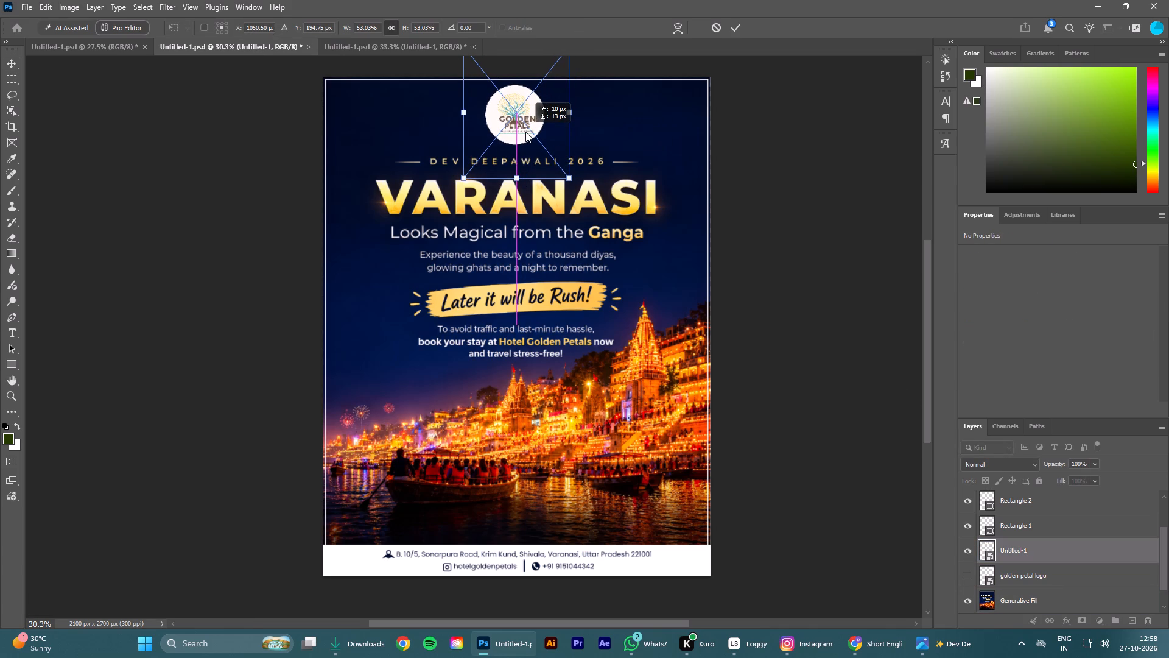
{"action": "left_click", "coordinate": [736, 26]}
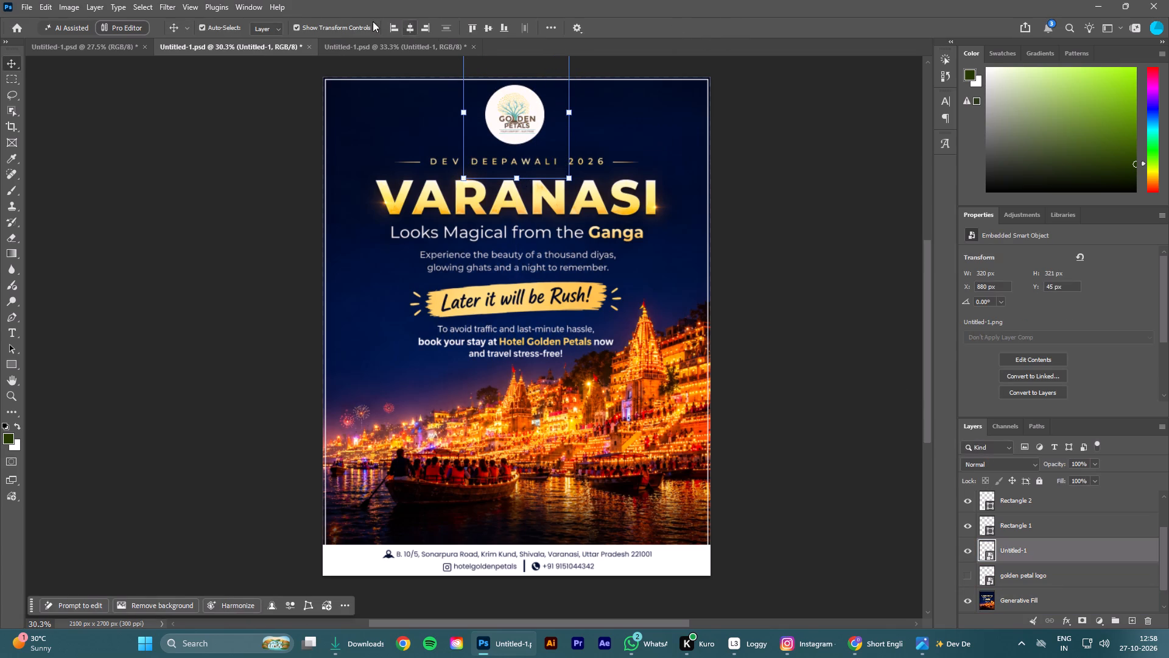
{"action": "left_click", "coordinate": [410, 29]}
{"action": "left_click", "coordinate": [812, 191]}
Nudge the round logo slightly down towards the Dev Deepawali line.
{"action": "left_click", "coordinate": [528, 110]}
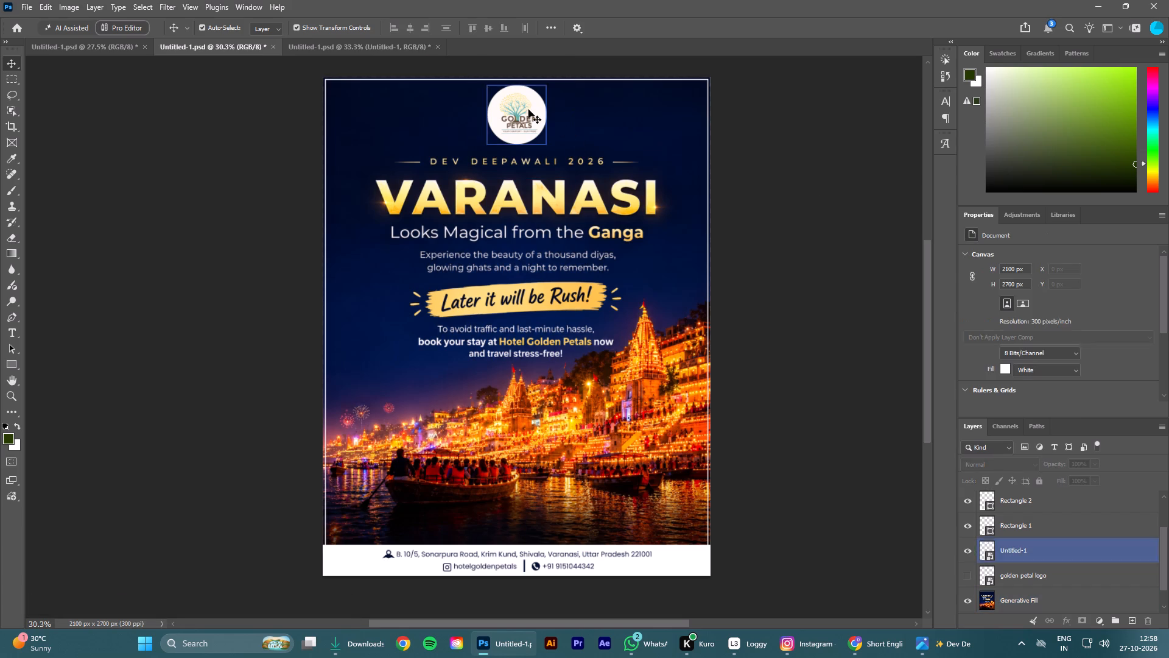
{"action": "key", "text": "Down"}
{"action": "key", "text": "Down"}
{"action": "left_click", "coordinate": [743, 141]}
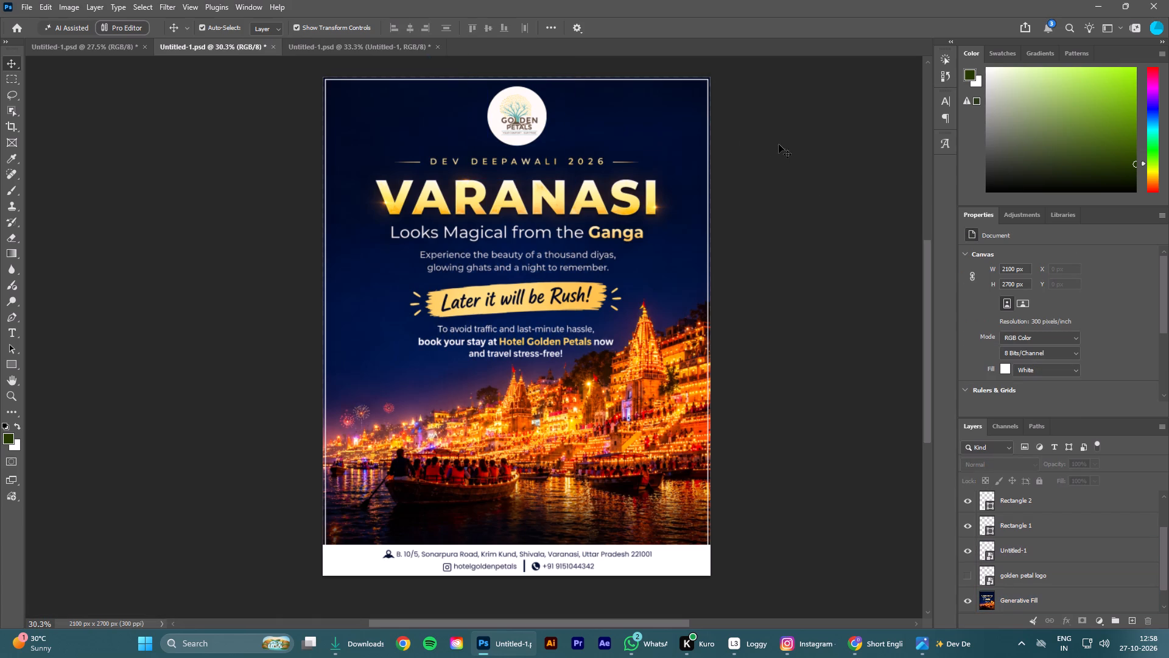
{"action": "left_click", "coordinate": [782, 144]}
{"action": "scroll", "coordinate": [802, 197], "scroll_direction": "up", "scroll_amount": 1}
{"action": "left_click", "coordinate": [795, 225]}
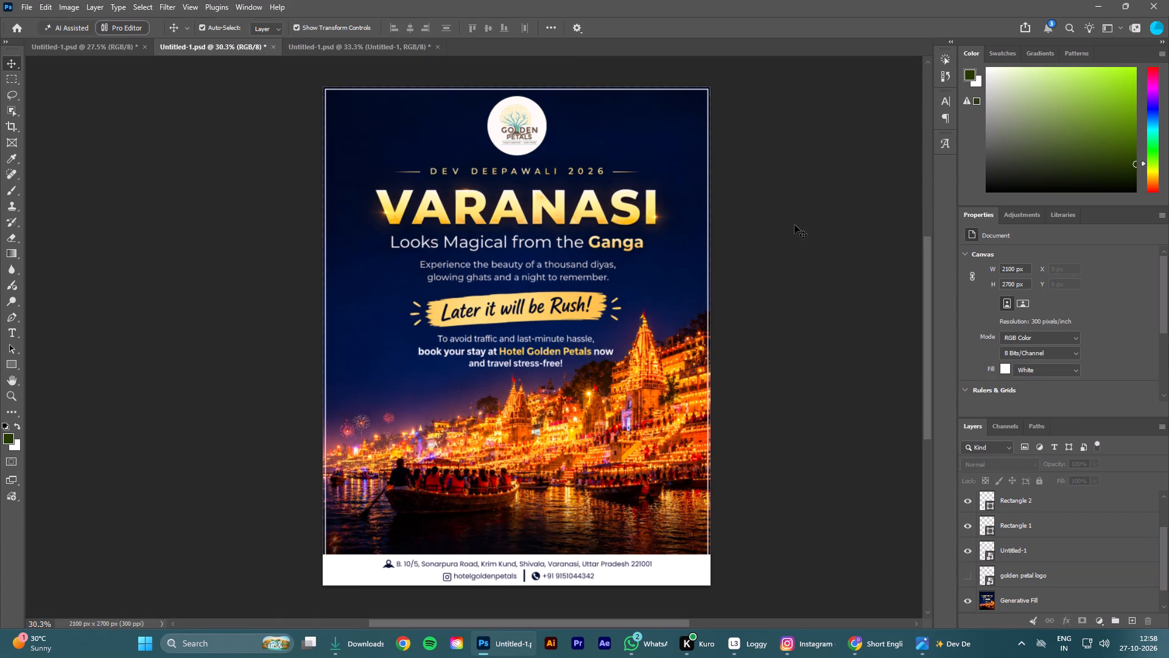
Save the poster document.
{"action": "key", "text": "ctrl+s"}
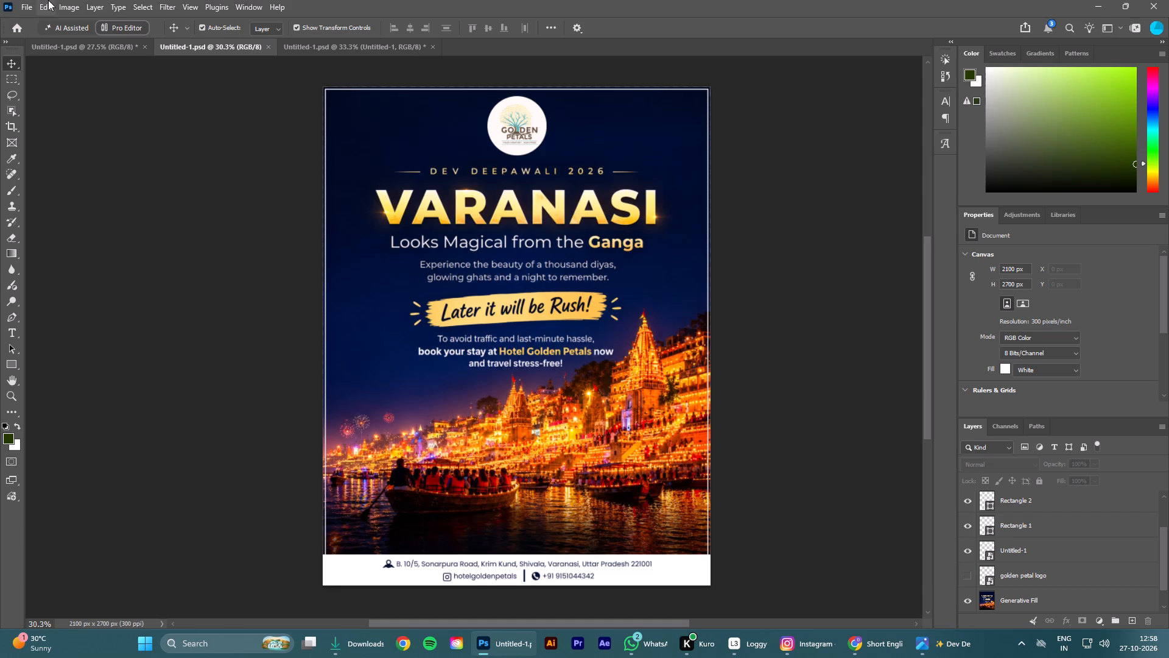
Export the poster as a 2100 × 2700 px JPG using Export As.
{"action": "left_click", "coordinate": [24, 5]}
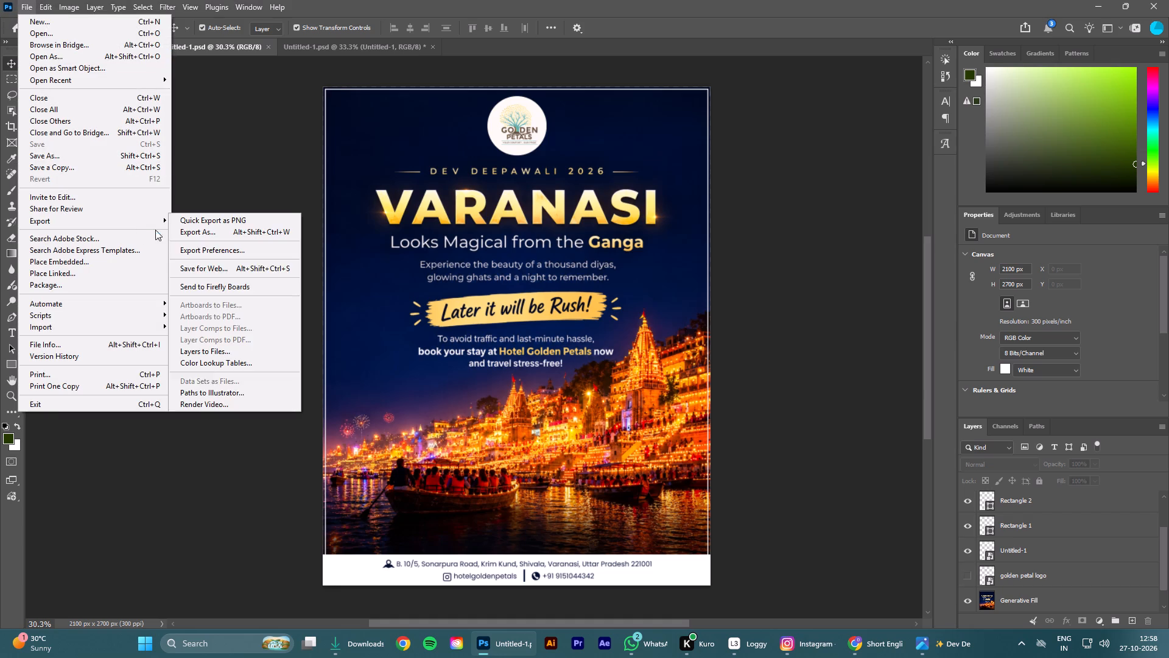
{"action": "left_click", "coordinate": [189, 232]}
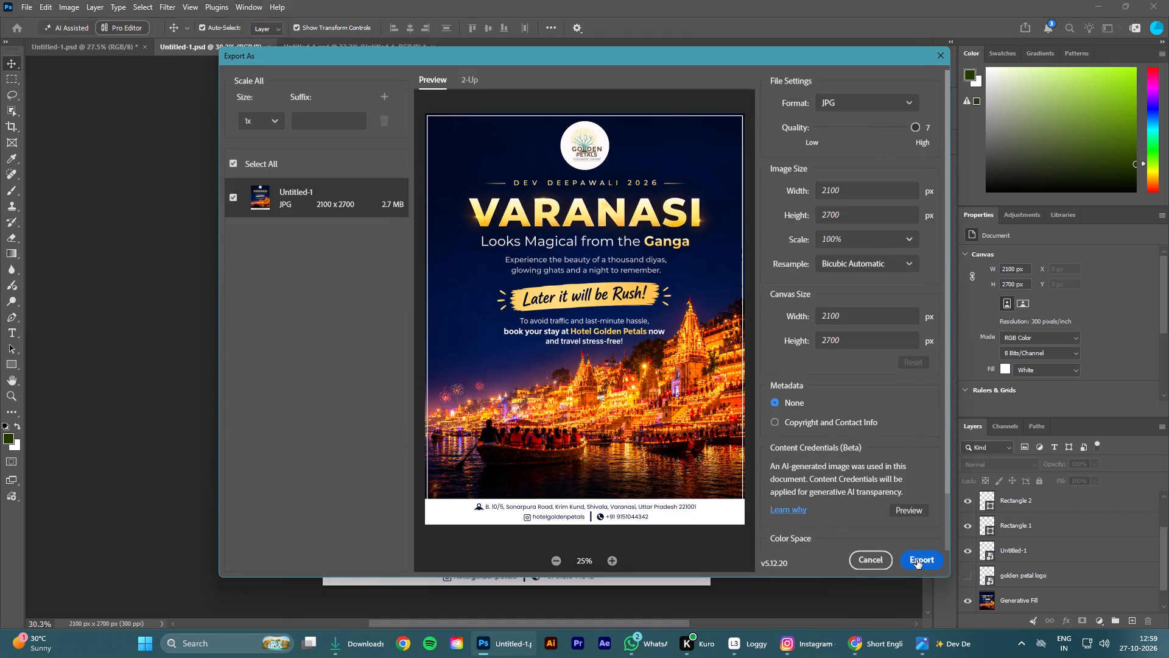
Export the 2100 × 2700 px JPG at quality 7 into Local Disk (E:) > vishal work > golden petals > daily > d16, keeping the default file name.
{"action": "left_click", "coordinate": [1143, 508]}
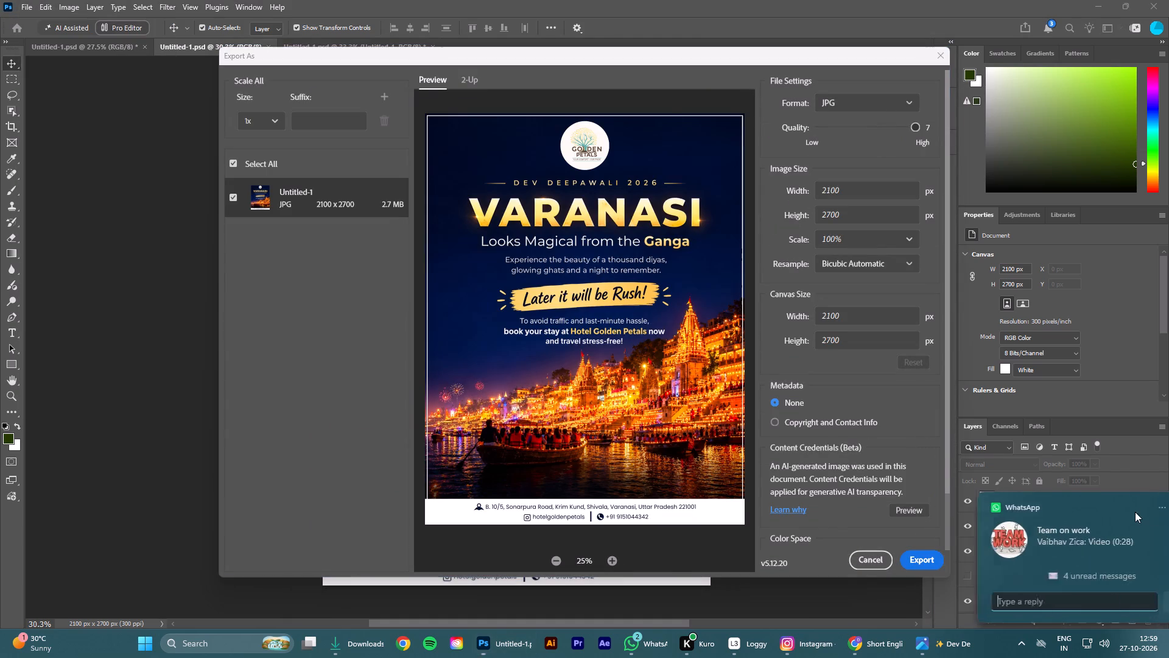
{"action": "left_click", "coordinate": [916, 561]}
{"action": "scroll", "coordinate": [186, 246], "scroll_direction": "up", "scroll_amount": 6}
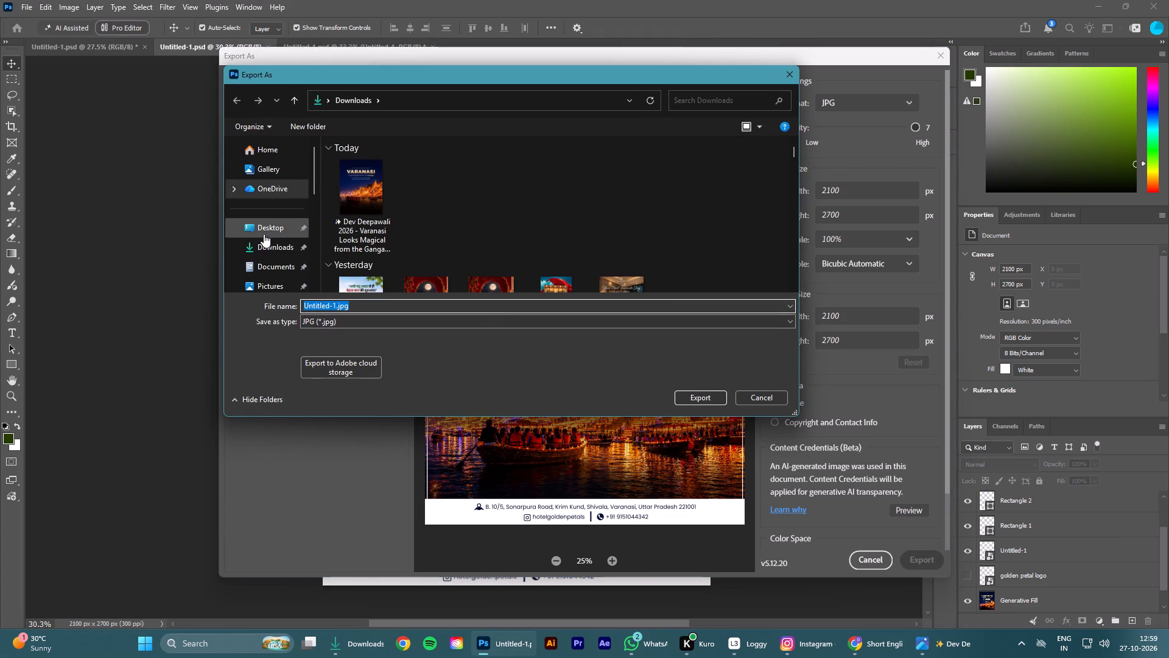
{"action": "left_click", "coordinate": [267, 219]}
{"action": "scroll", "coordinate": [492, 260], "scroll_direction": "down", "scroll_amount": 16}
{"action": "double_click", "coordinate": [742, 244]}
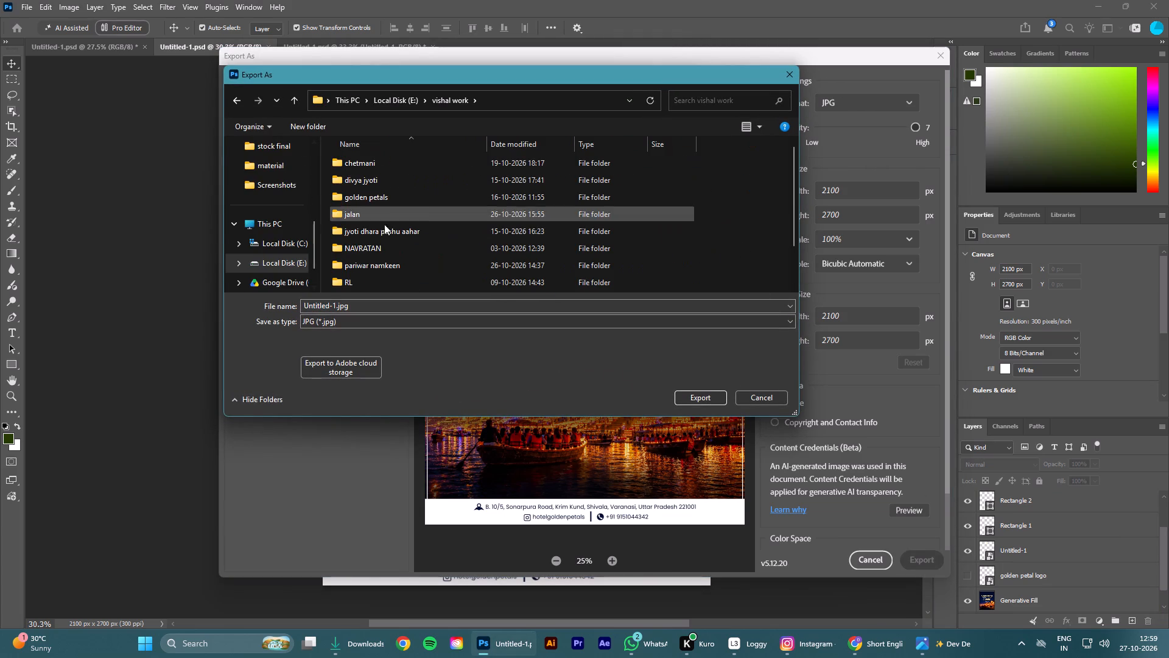
{"action": "double_click", "coordinate": [409, 193]}
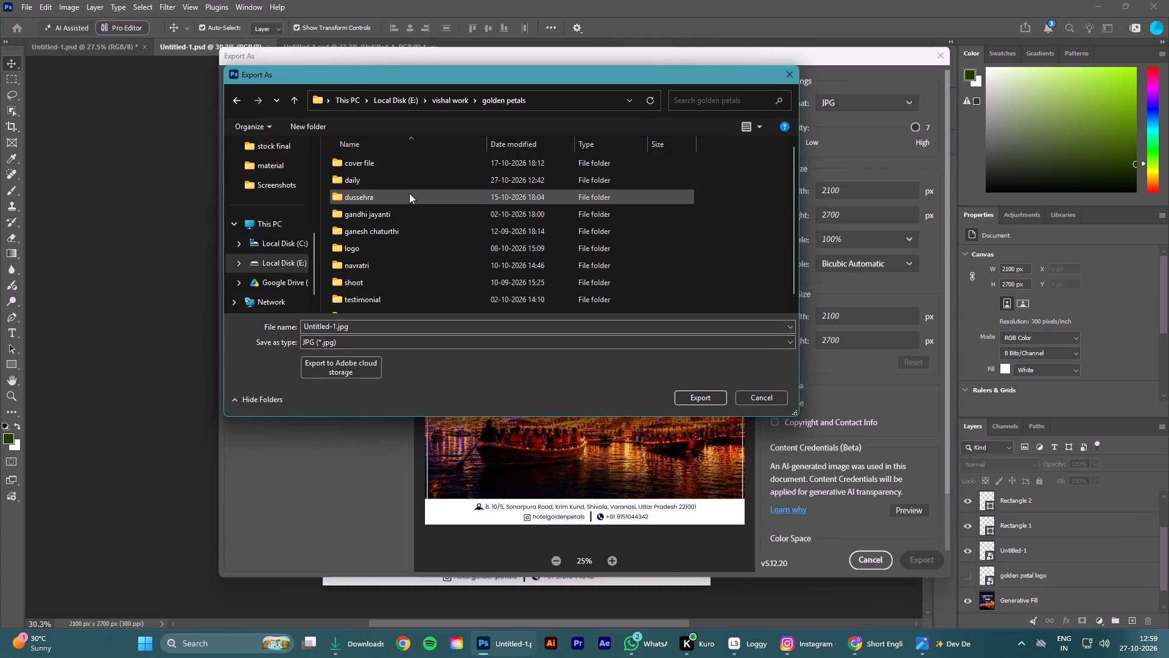
{"action": "scroll", "coordinate": [409, 180], "scroll_direction": "up", "scroll_amount": 6}
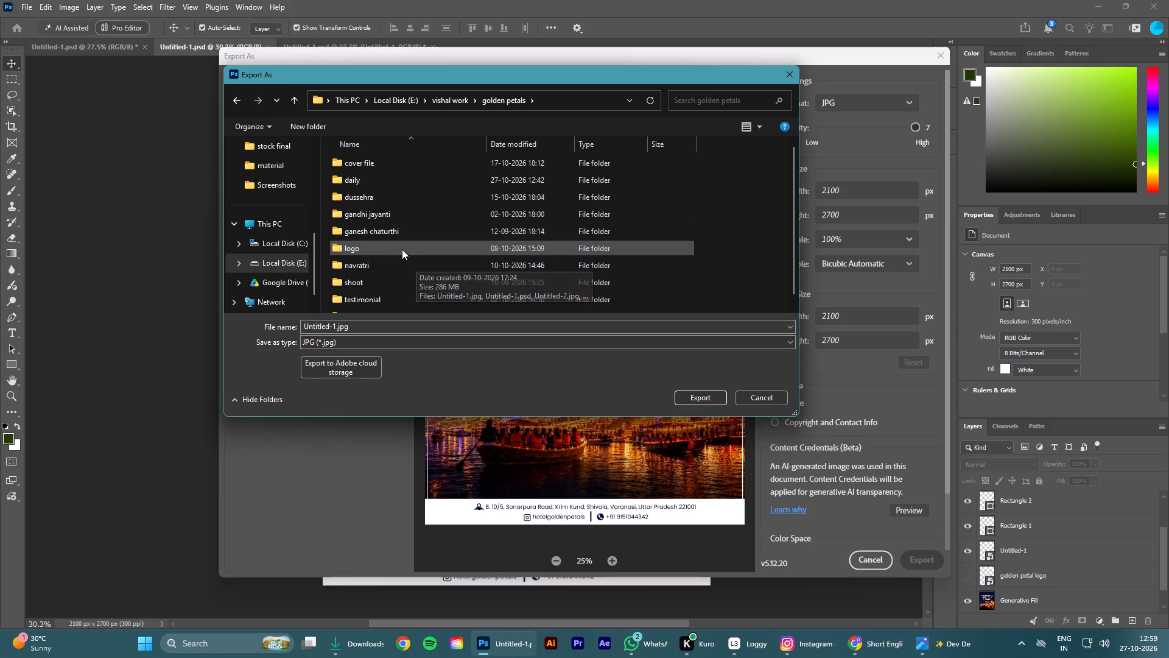
{"action": "scroll", "coordinate": [398, 247], "scroll_direction": "up", "scroll_amount": 6}
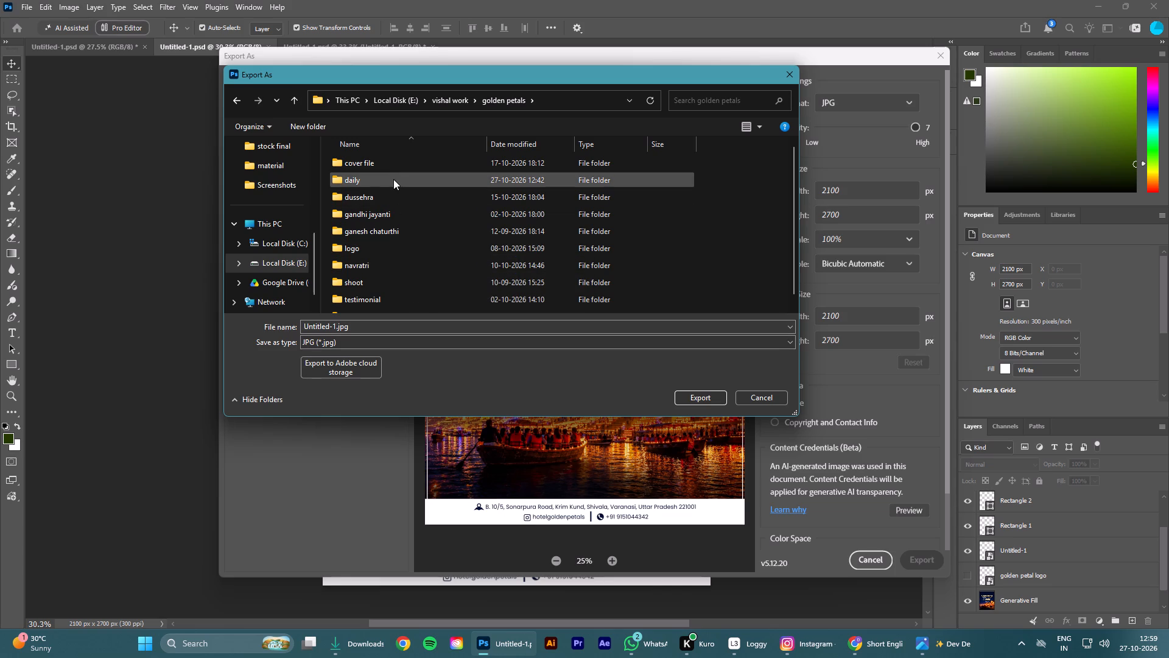
{"action": "double_click", "coordinate": [393, 180]}
{"action": "scroll", "coordinate": [394, 247], "scroll_direction": "down", "scroll_amount": 16}
{"action": "double_click", "coordinate": [402, 311]}
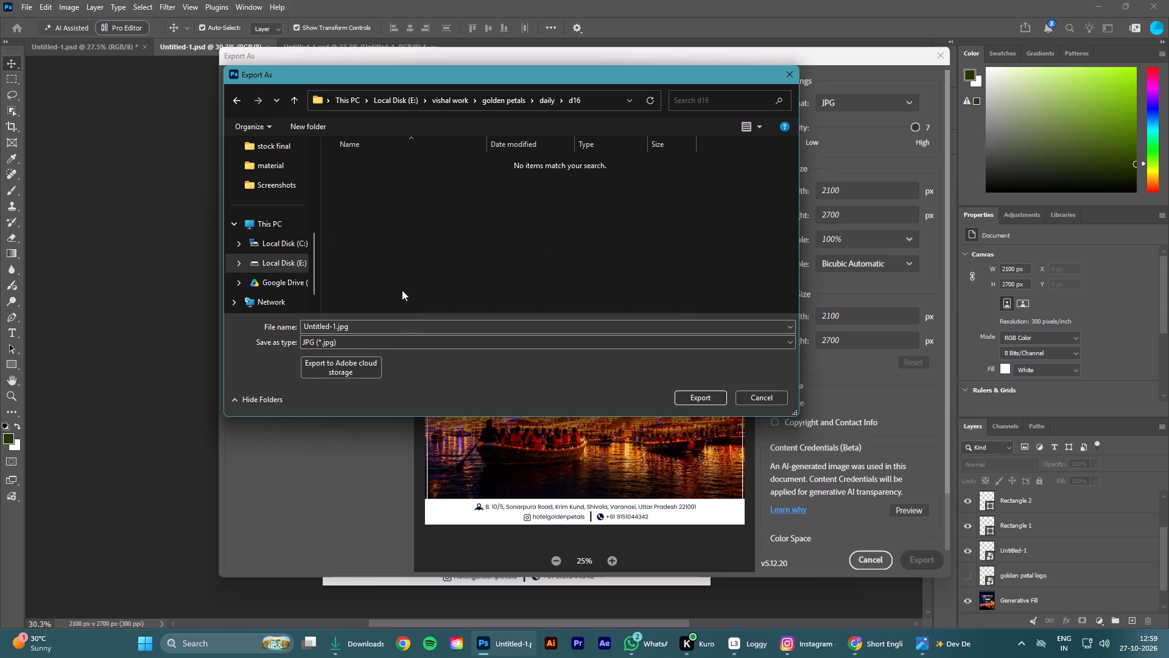
{"action": "left_click", "coordinate": [398, 264]}
{"action": "left_click", "coordinate": [702, 399]}
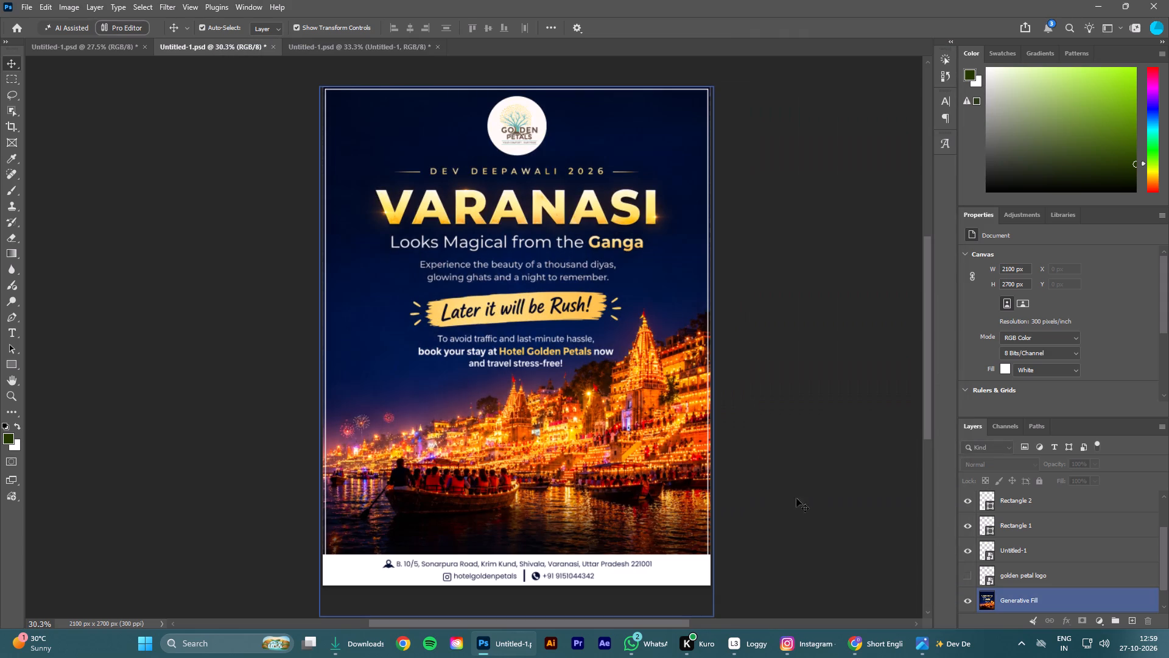